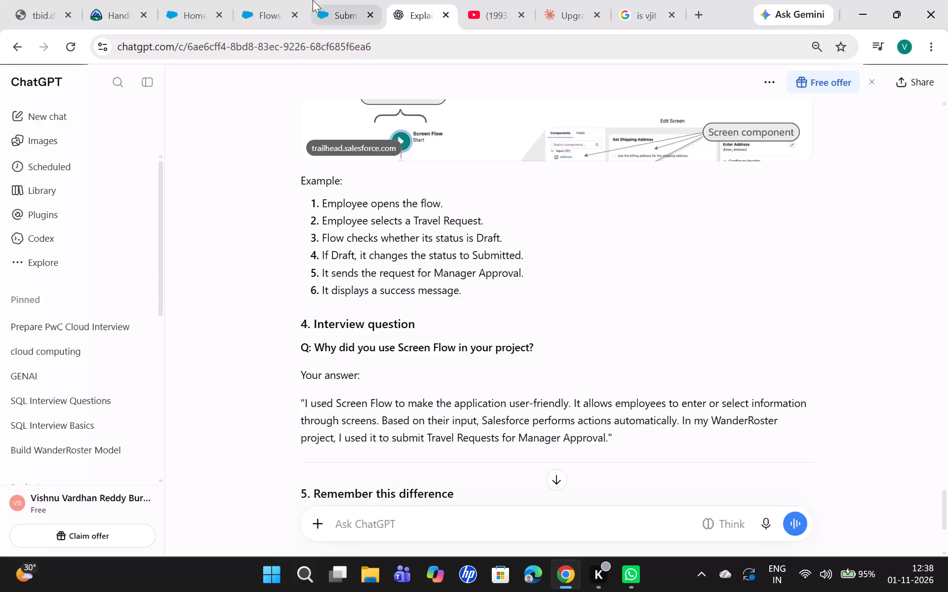
# Capture a screenshot of the Submit Travel Request flow diagram in Flow Builder, from the Screen Flow start through both decision branches.
pyautogui.click(319, 0)
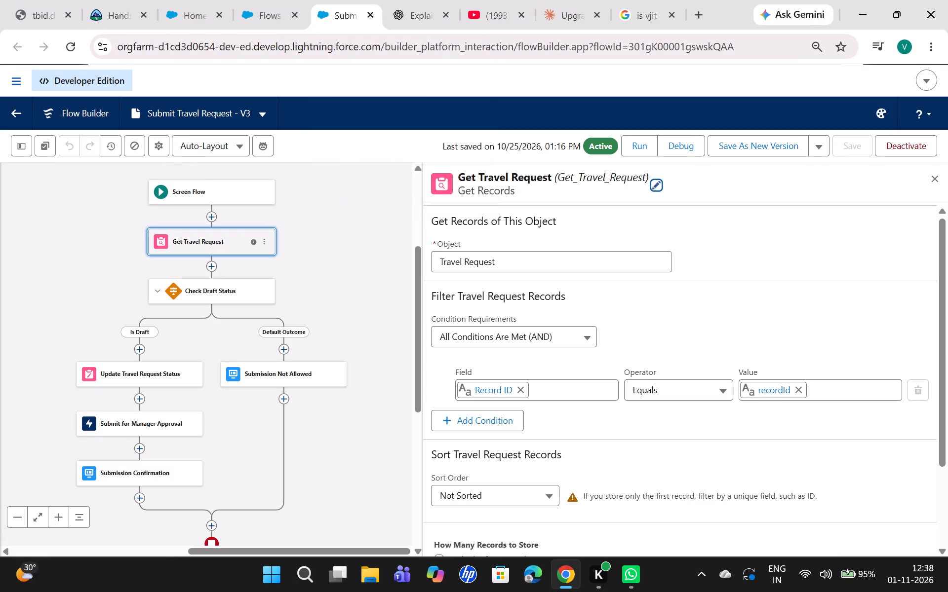
pyautogui.press('Print')
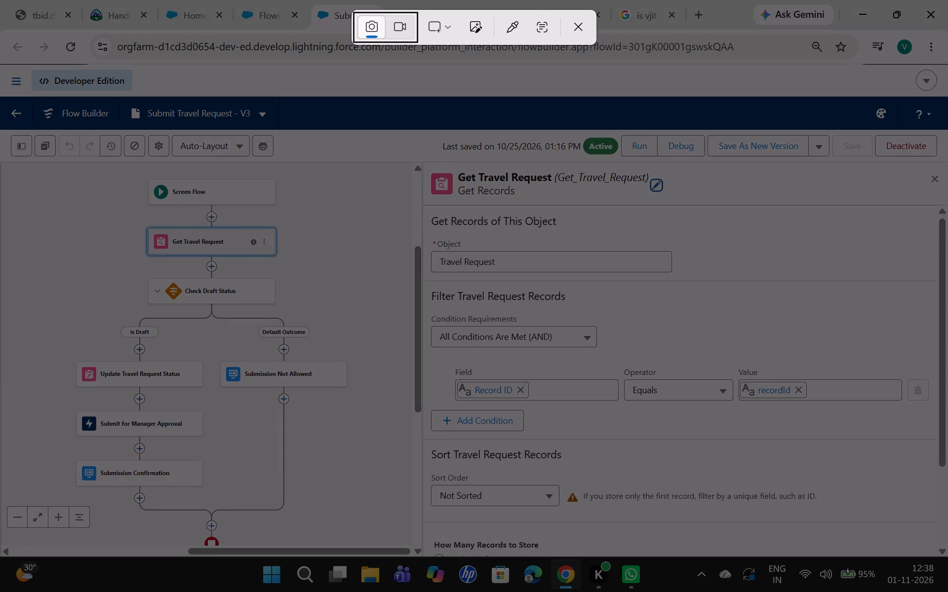
pyautogui.moveTo(36, 126); pyautogui.dragTo(322, 498)
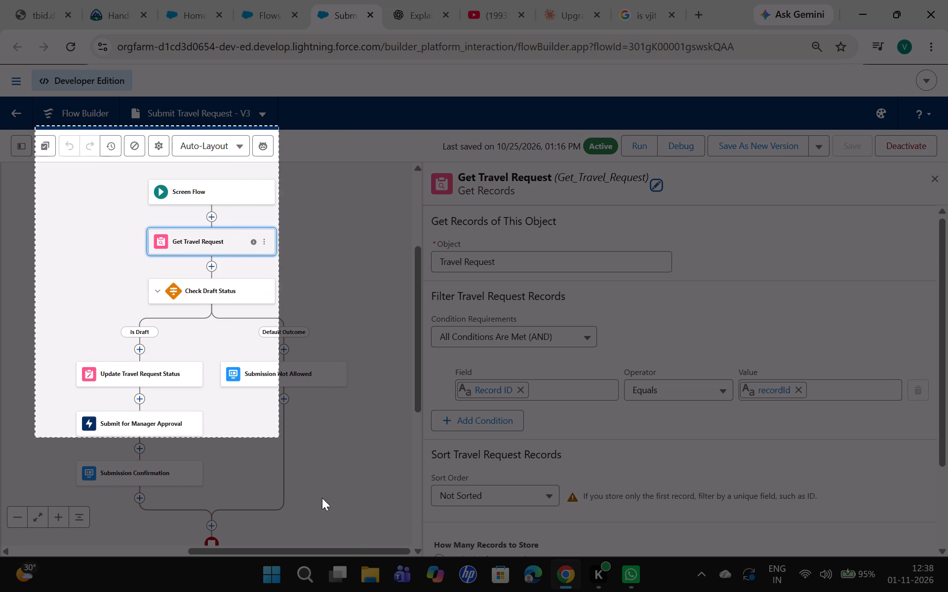
pyautogui.moveTo(322, 498); pyautogui.dragTo(369, 535)
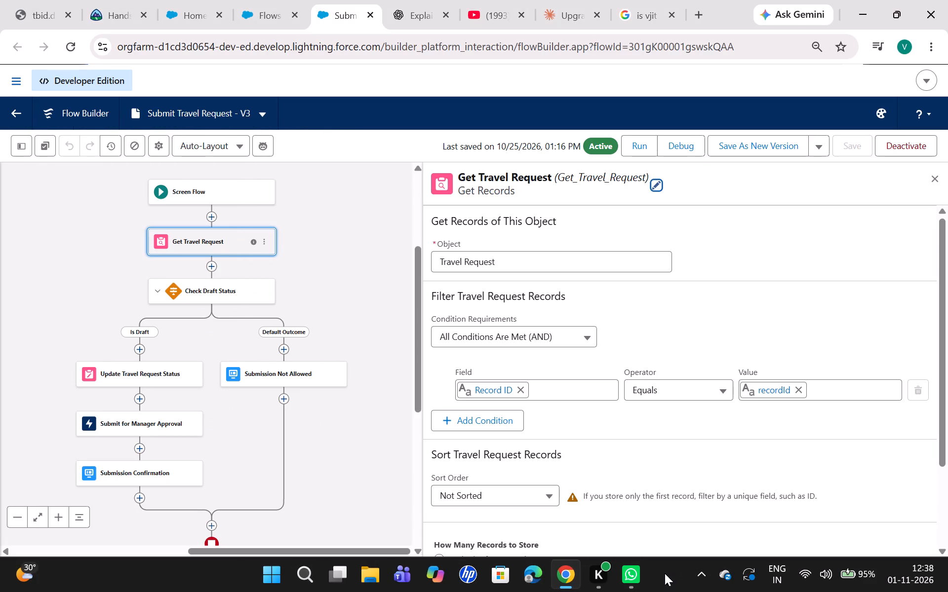
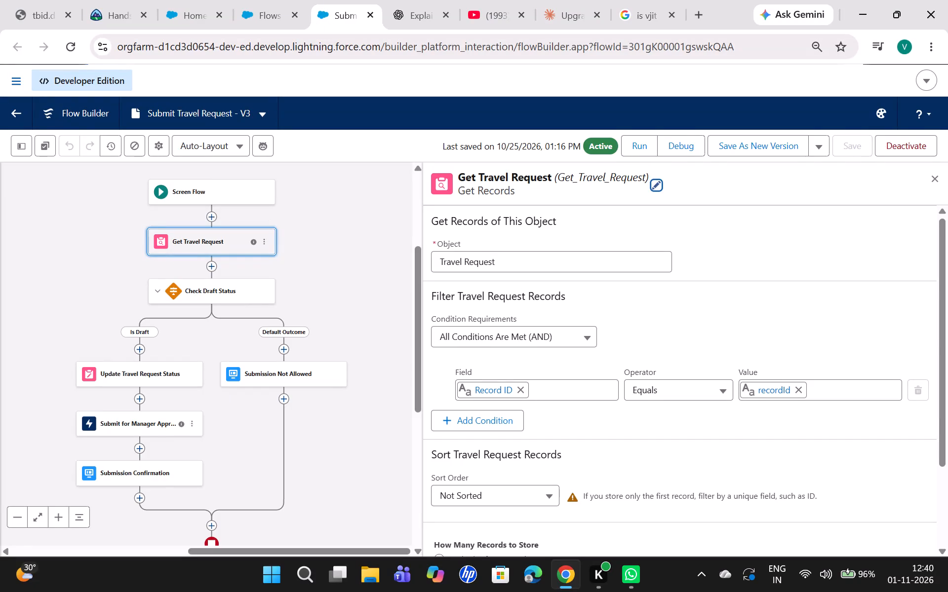
# Open the Submission Confirmation screen element in the flow to examine its message and properties.
pyautogui.click(153, 478)
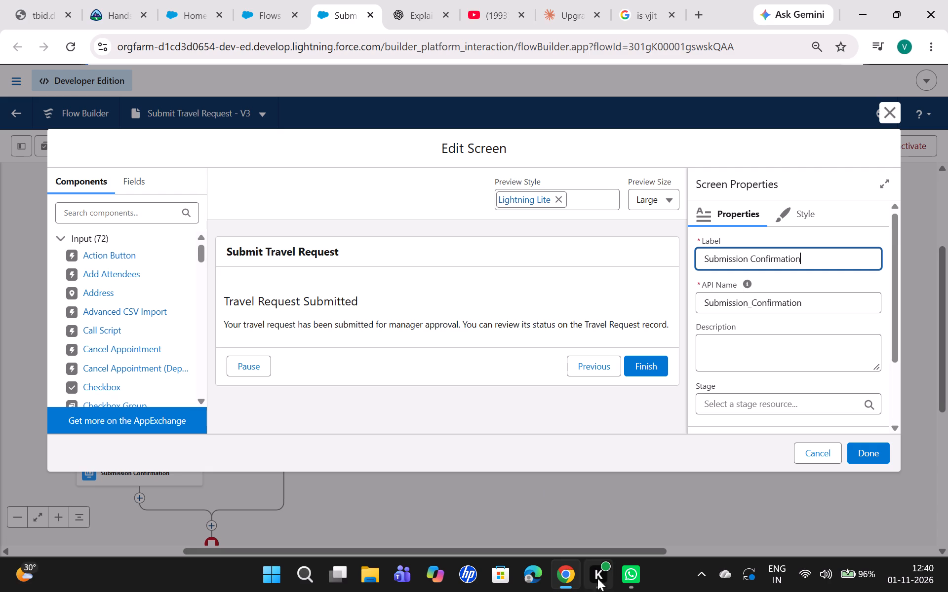
# Examine the destinations, costs and statuses in the All list of Travel Requests in the WanderRoster app.
pyautogui.click(257, 3)
pyautogui.click(173, 0)
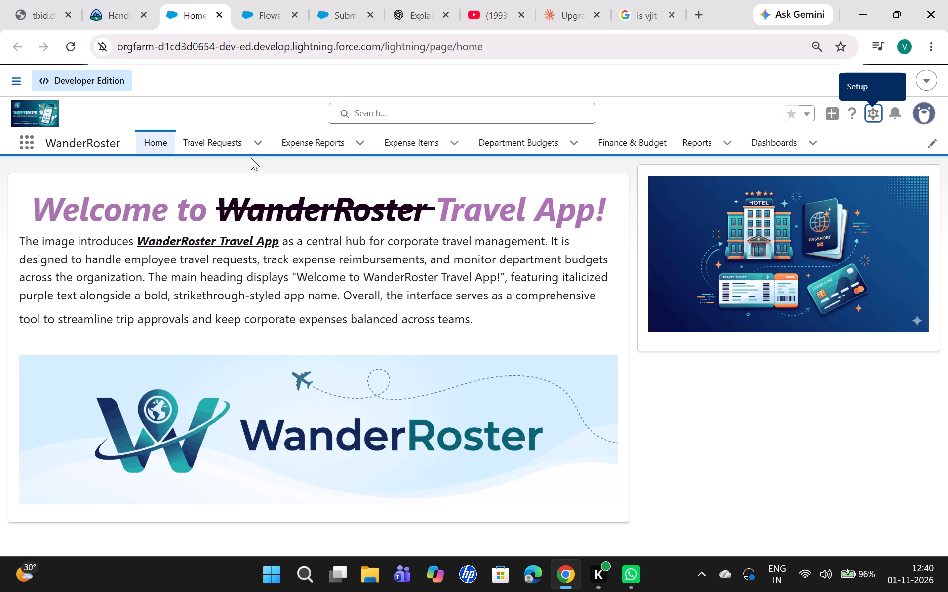
pyautogui.click(213, 149)
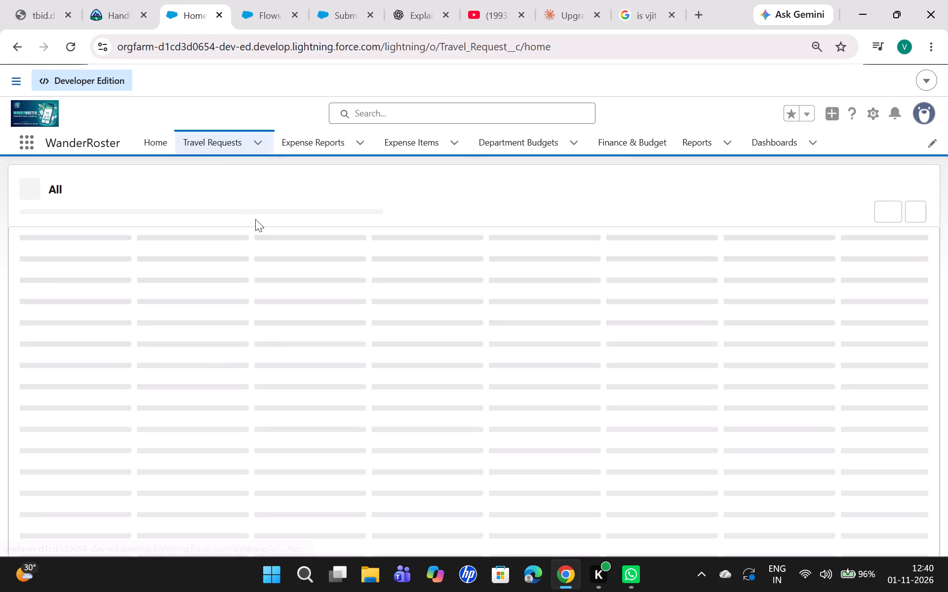
pyautogui.scroll(-6, 285, 381)
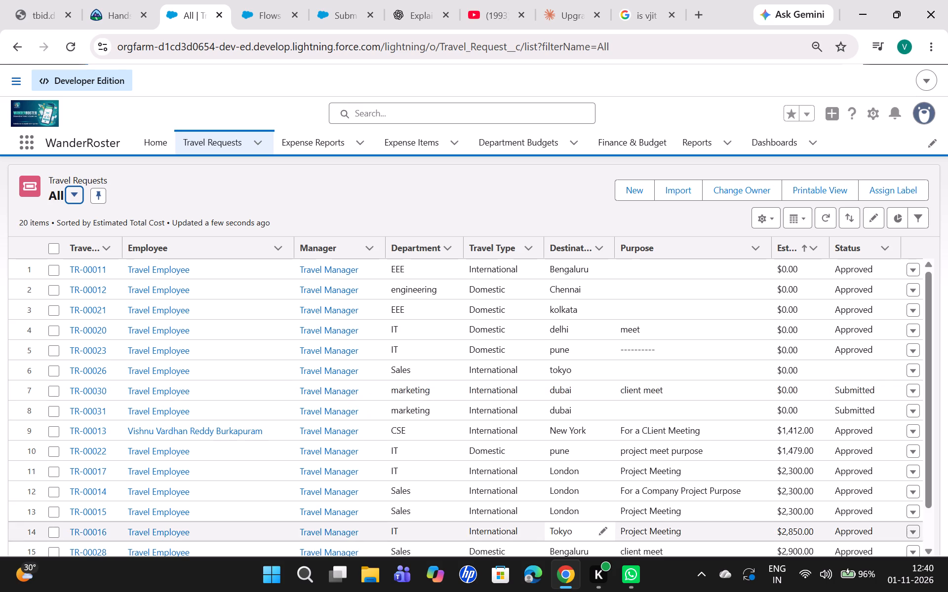
pyautogui.scroll(-12, 555, 532)
pyautogui.scroll(5, 555, 532)
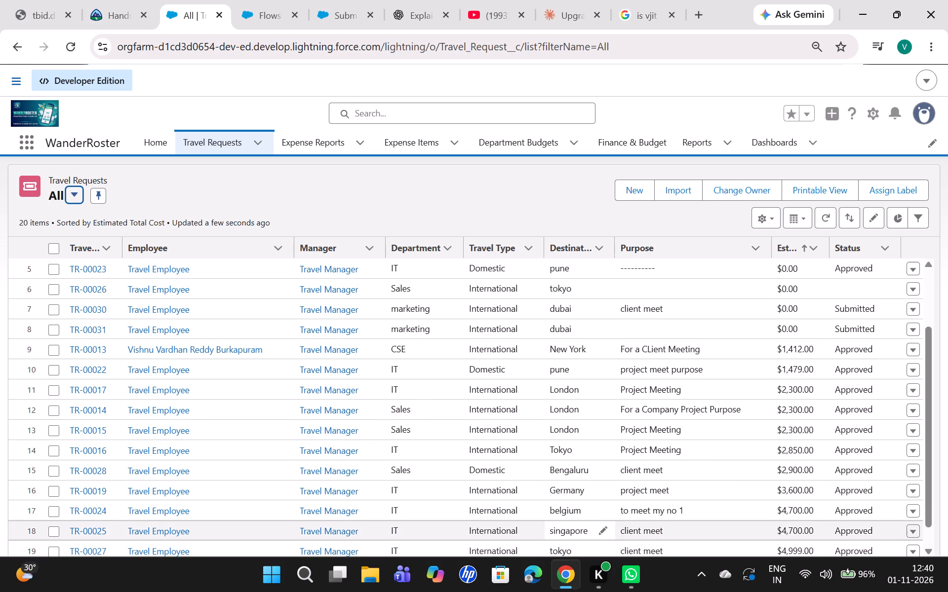
pyautogui.scroll(9, 555, 532)
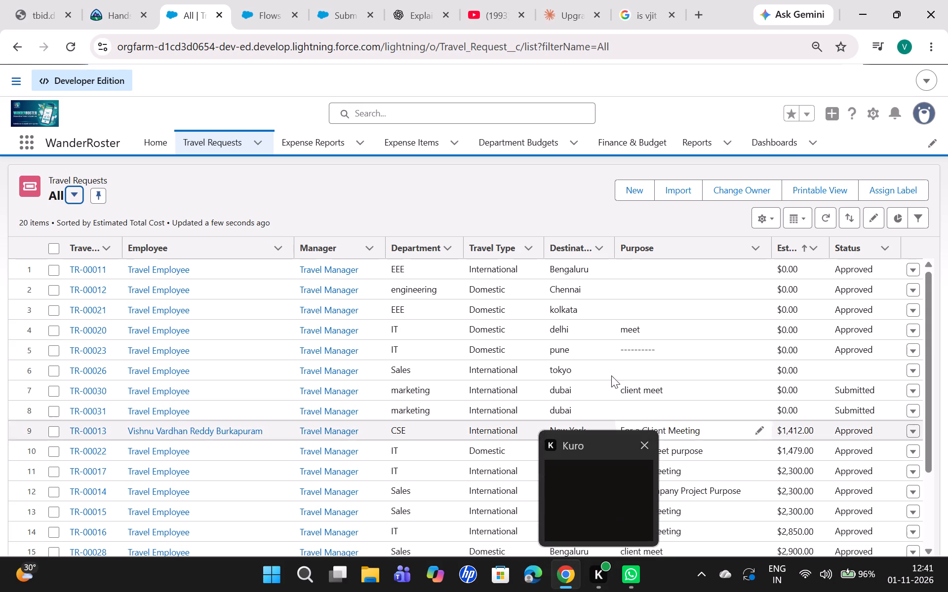
pyautogui.click(319, 0)
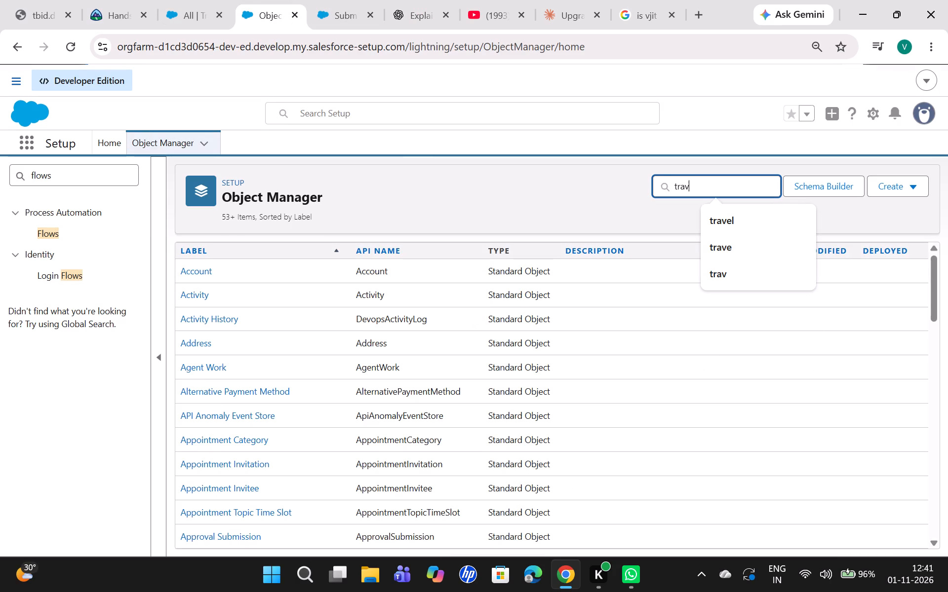
pyautogui.click(754, 222)
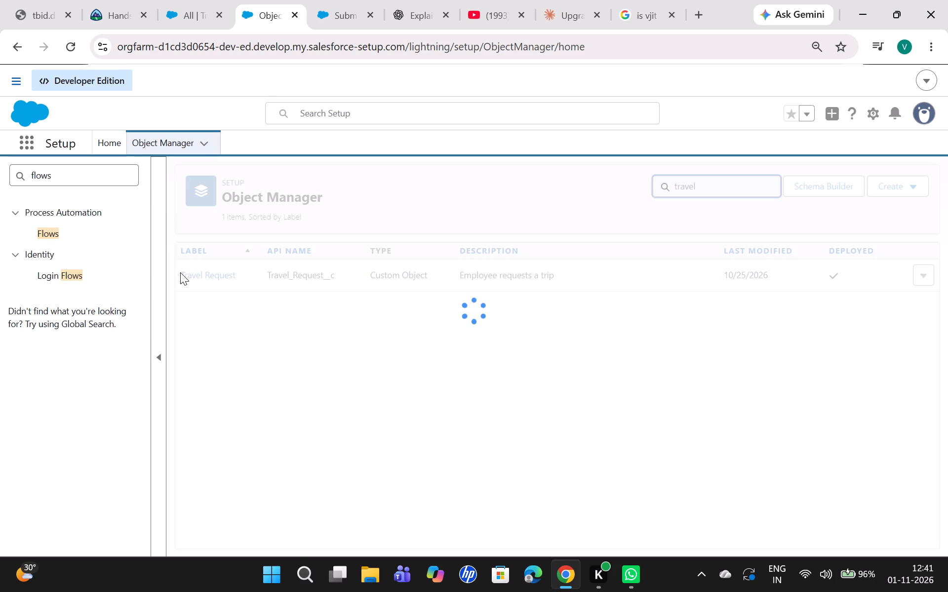
pyautogui.click(183, 270)
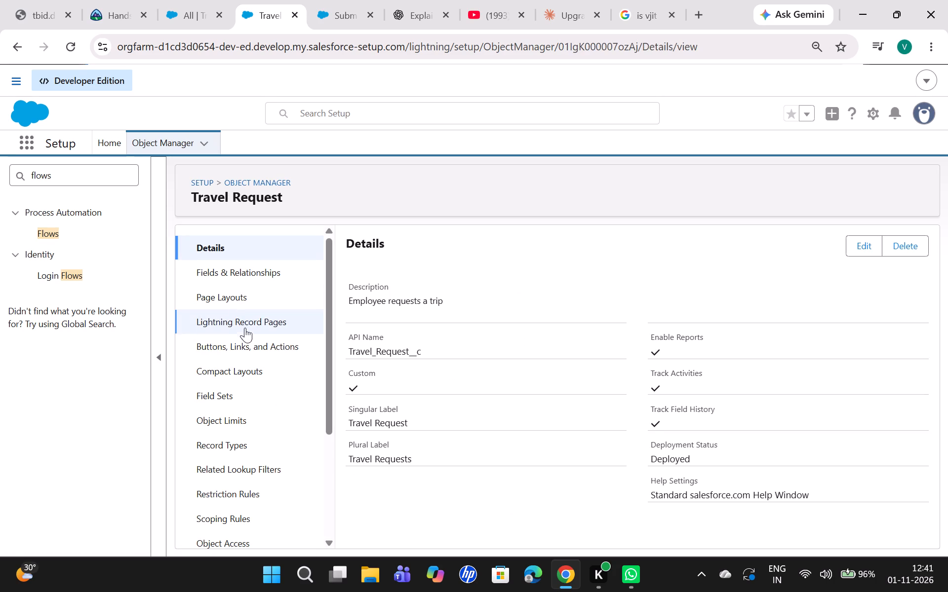
pyautogui.click(248, 349)
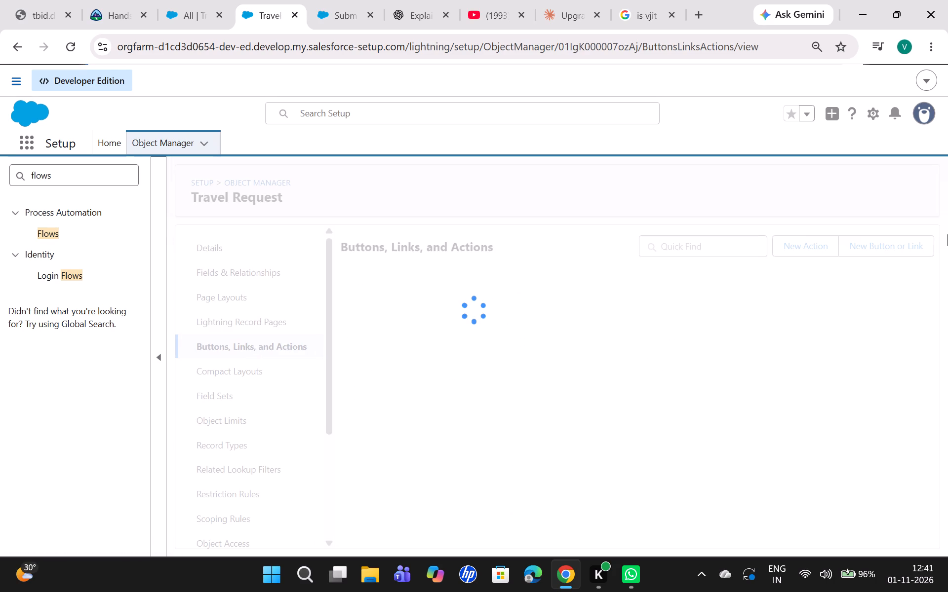
pyautogui.scroll(-3, 618, 394)
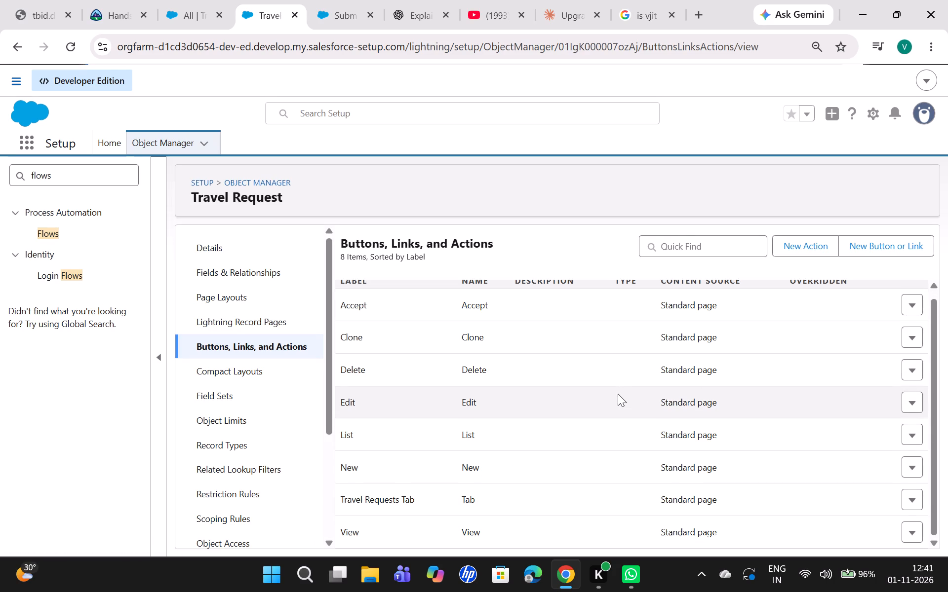
pyautogui.scroll(-3, 618, 394)
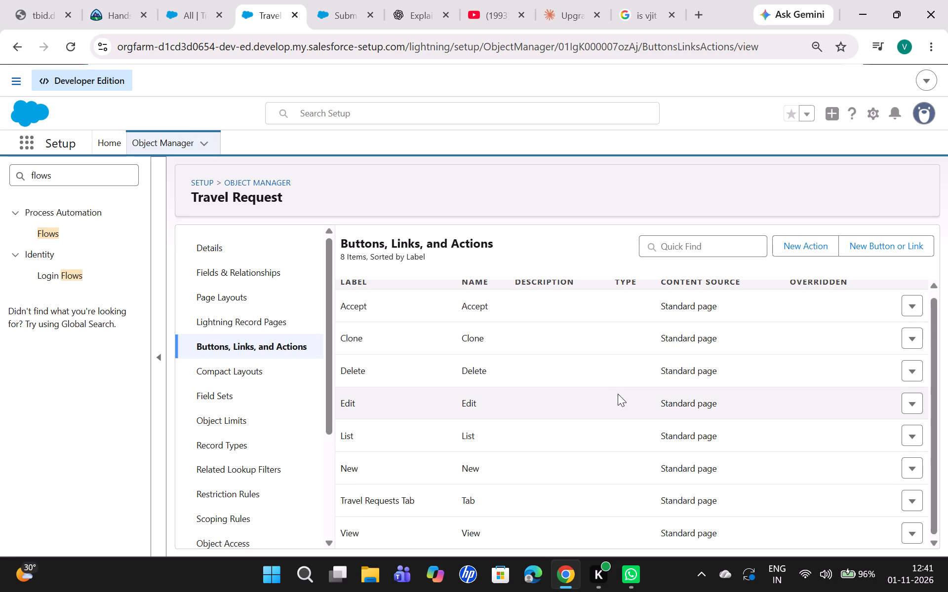
pyautogui.scroll(-1, 652, 468)
pyautogui.scroll(1, 652, 468)
pyautogui.scroll(-3, 652, 468)
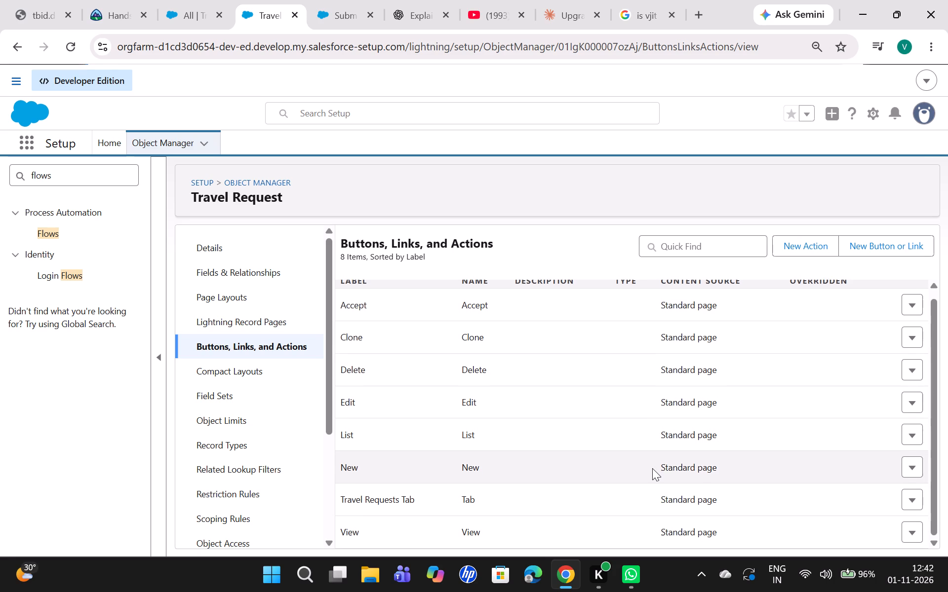
# Open a New Action form for Travel Request and examine its Standard Label Type and Target Object options.
pyautogui.click(803, 257)
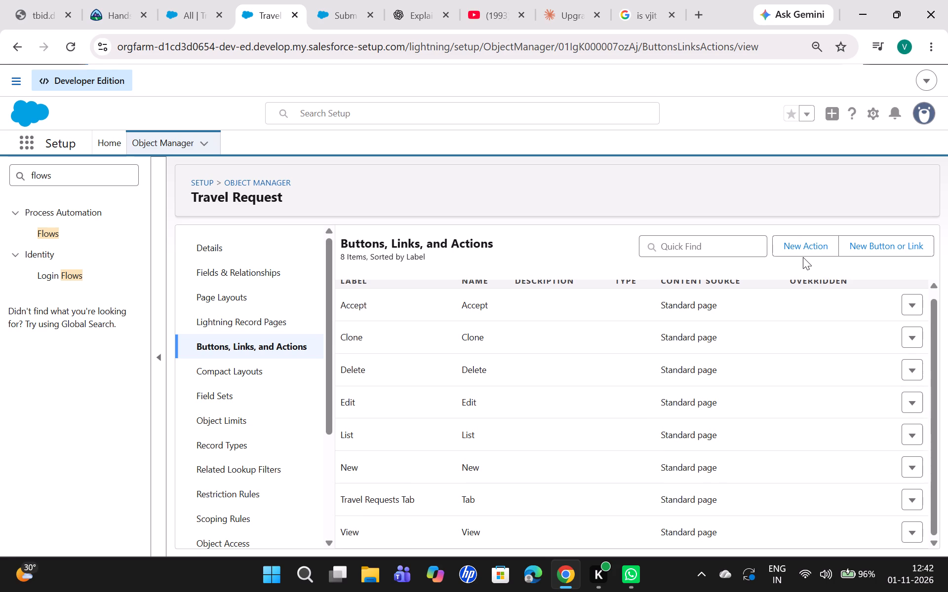
pyautogui.click(802, 249)
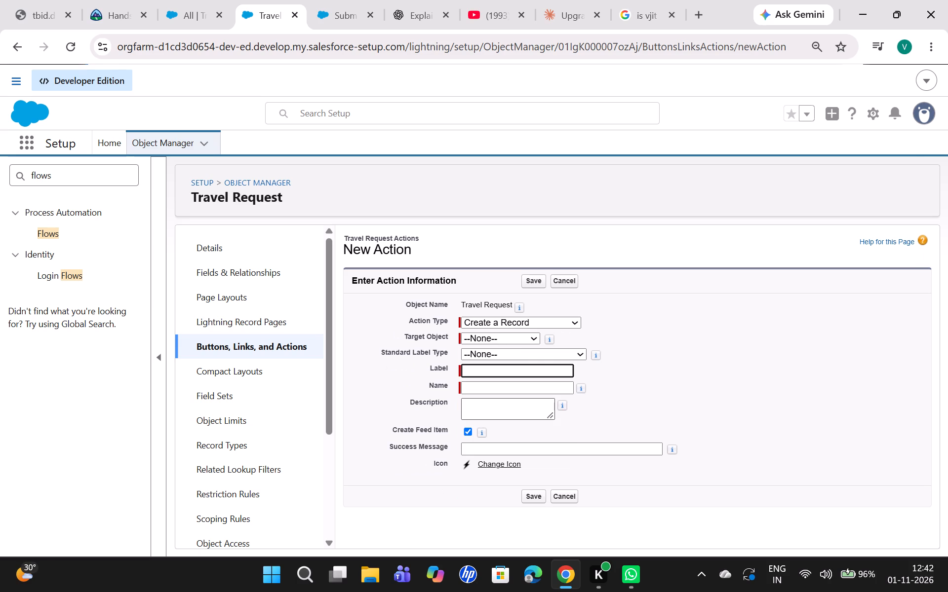
pyautogui.click(532, 353)
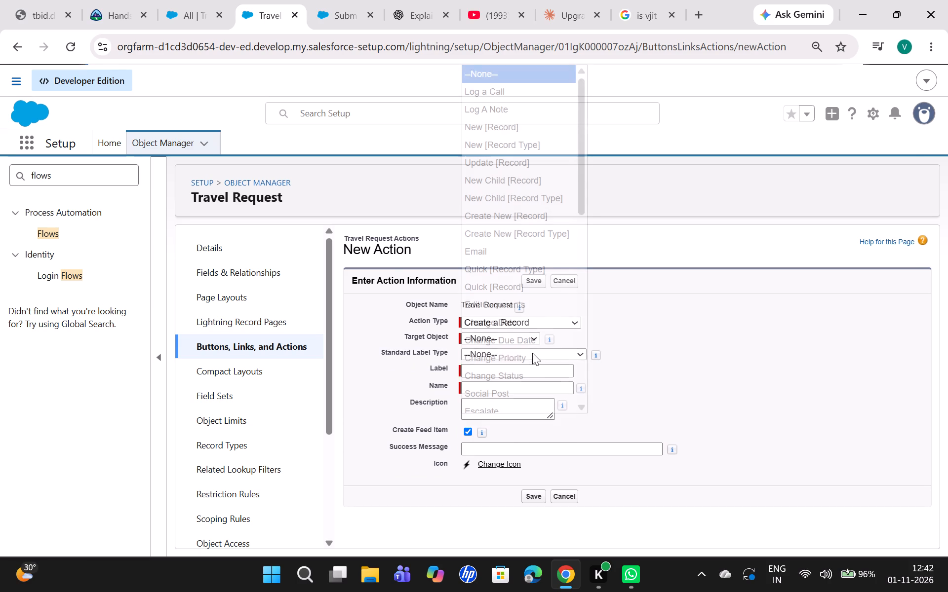
pyautogui.click(671, 361)
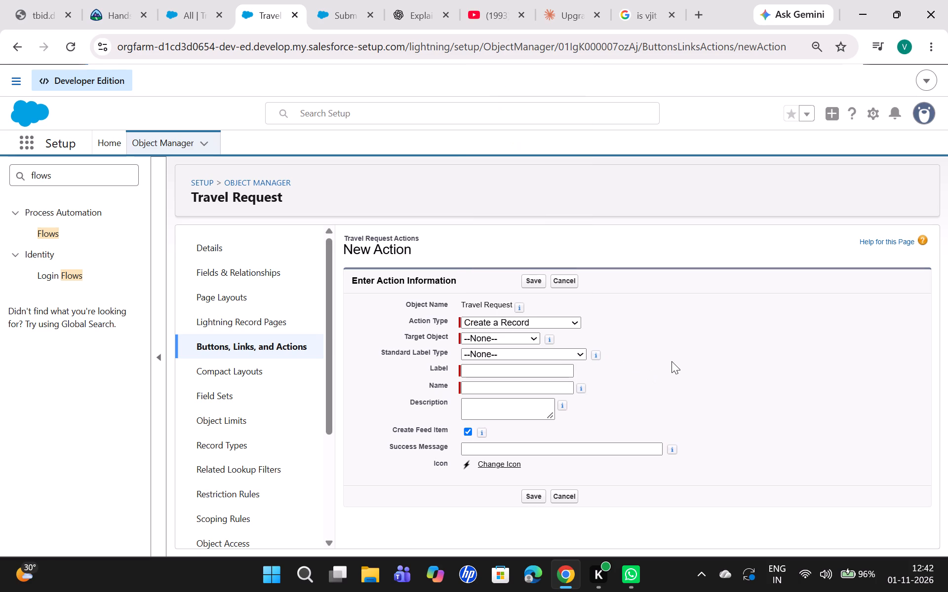
pyautogui.click(518, 340)
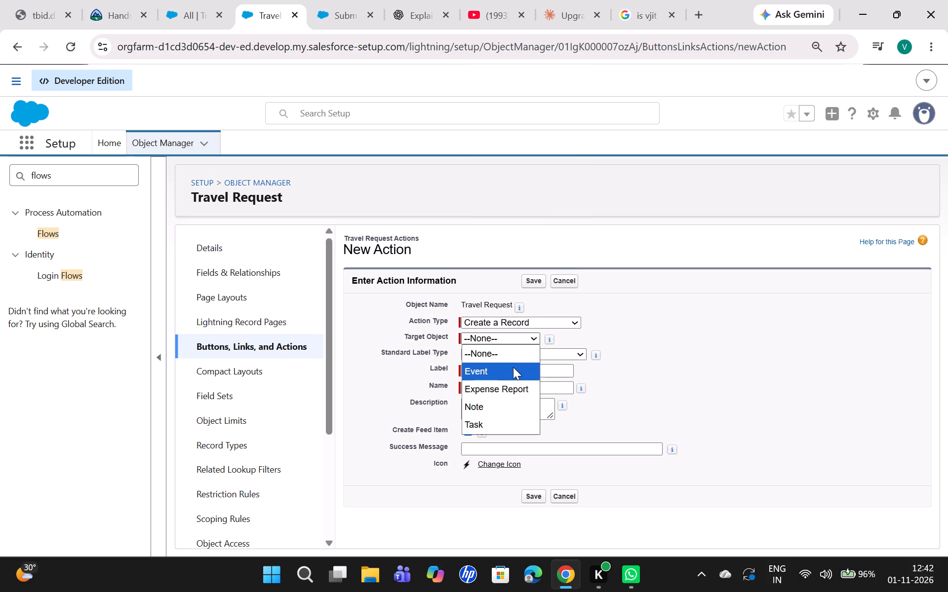
pyautogui.click(729, 302)
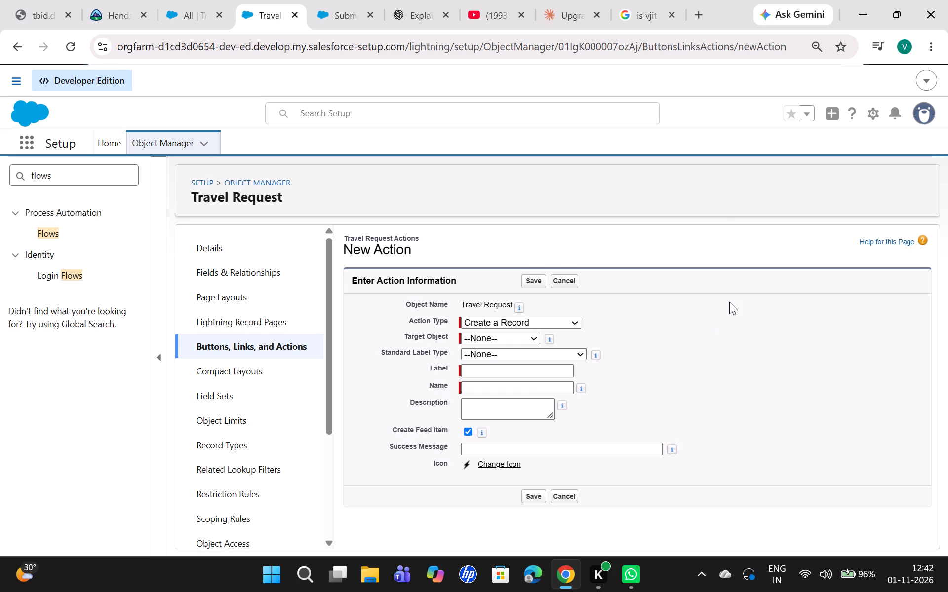
pyautogui.scroll(-2, 475, 465)
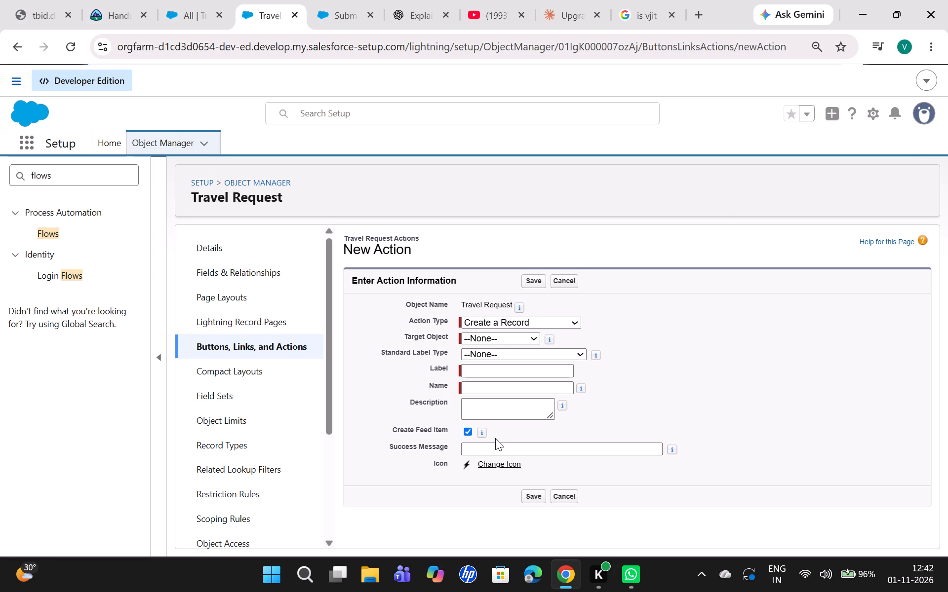
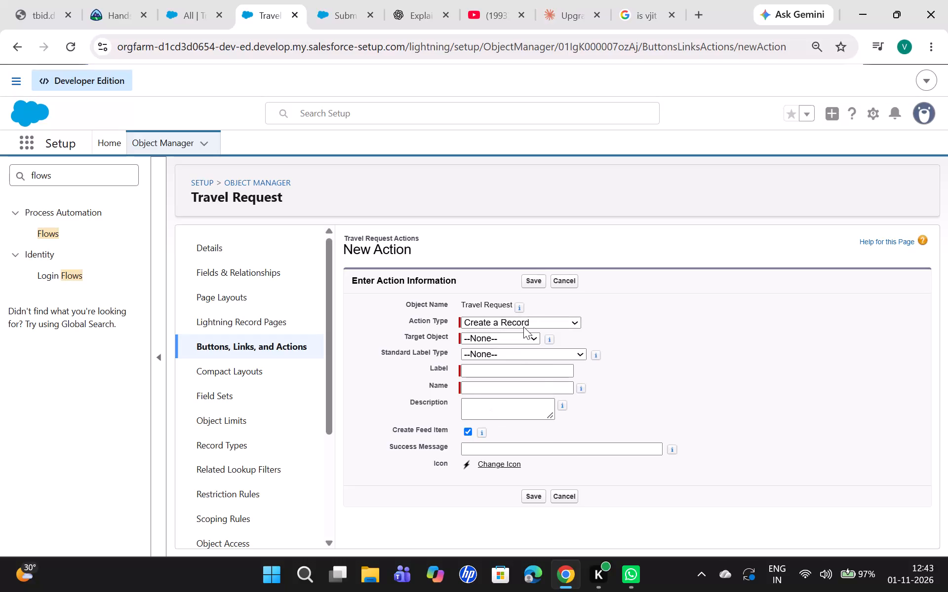
# Set the new Travel Request action's Action Type to Flow and examine the flows it can launch.
pyautogui.click(523, 327)
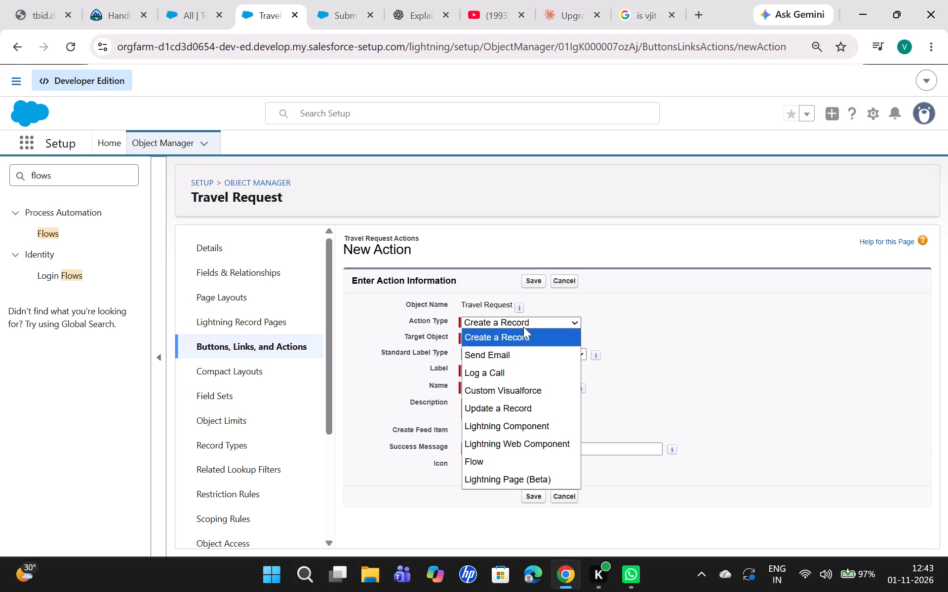
pyautogui.click(495, 468)
pyautogui.click(499, 336)
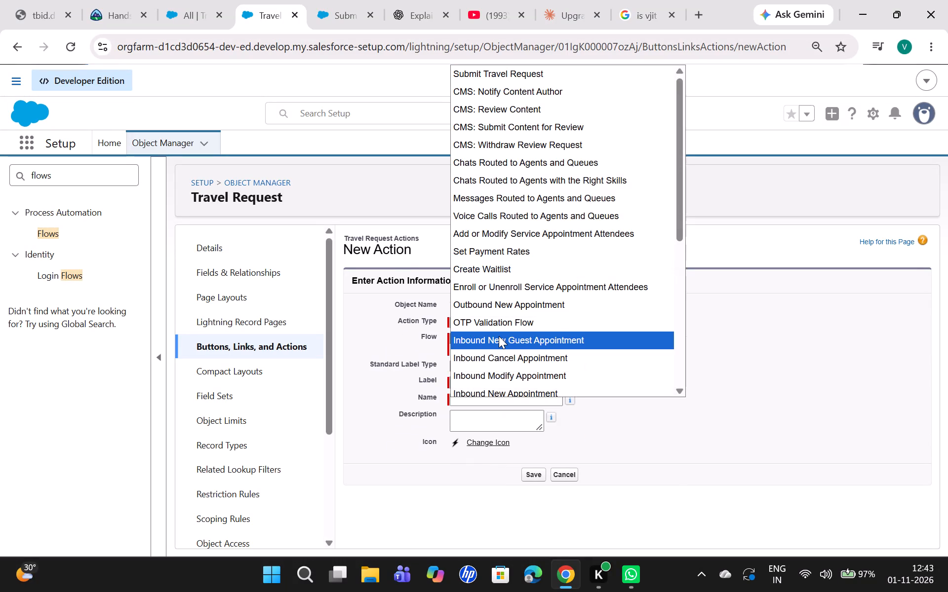
pyautogui.click(656, 452)
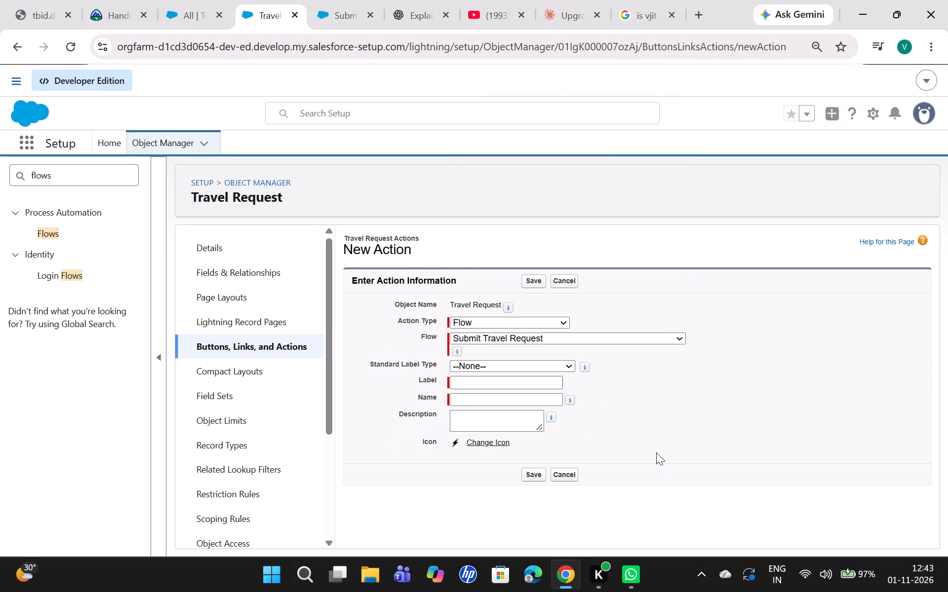
# Look at the Submit Travel Request flow diagram in Flow Builder and return to the New Action form.
pyautogui.click(346, 0)
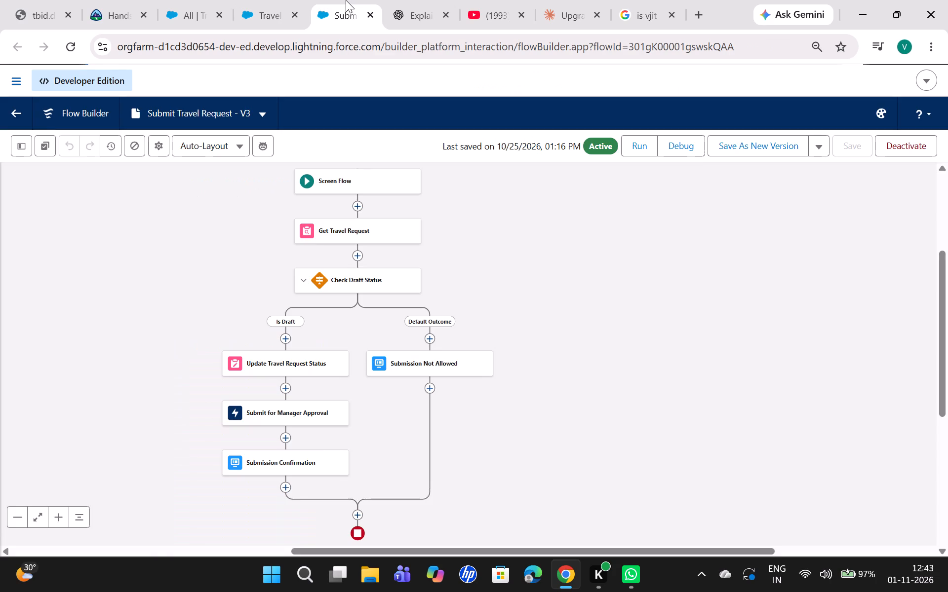
pyautogui.click(261, 0)
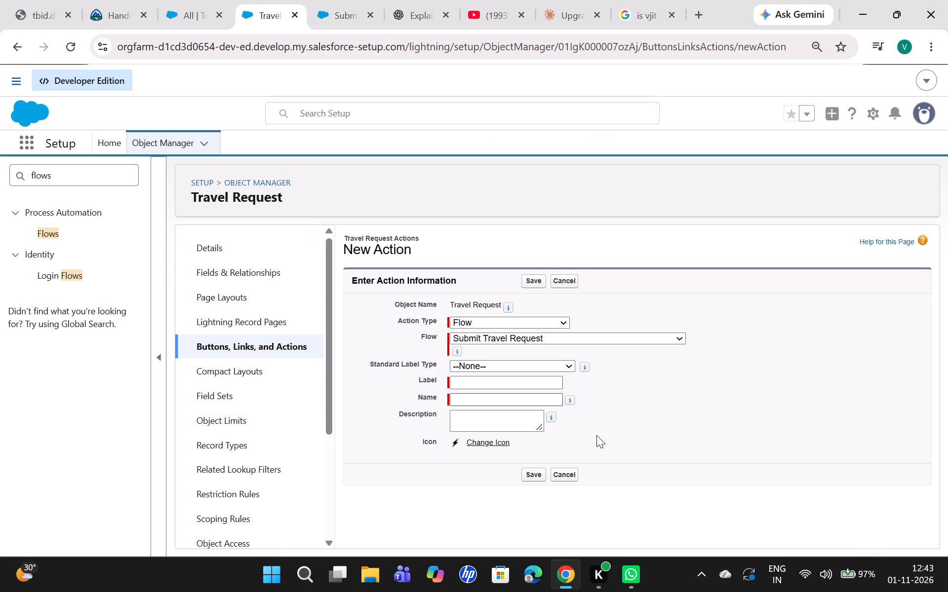
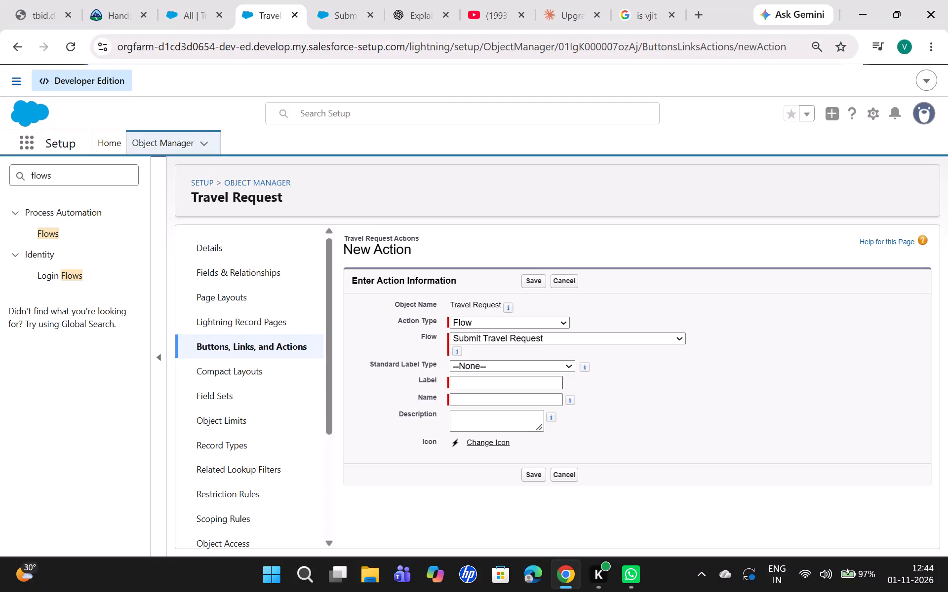
# Label the new Travel Request flow action "Submit for Manager" and save it.
pyautogui.click(544, 380)
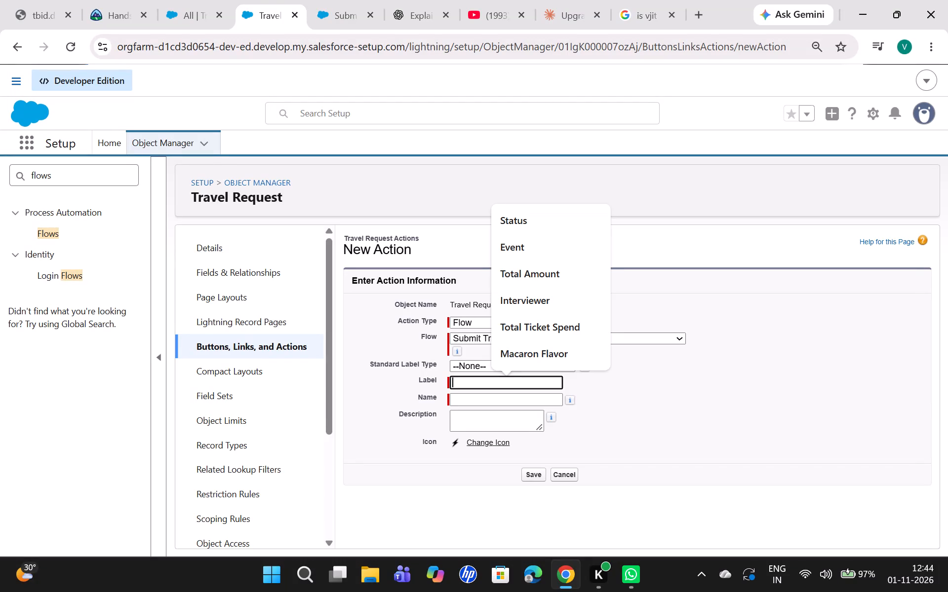
pyautogui.write('Subn')
pyautogui.press('BackSpace')
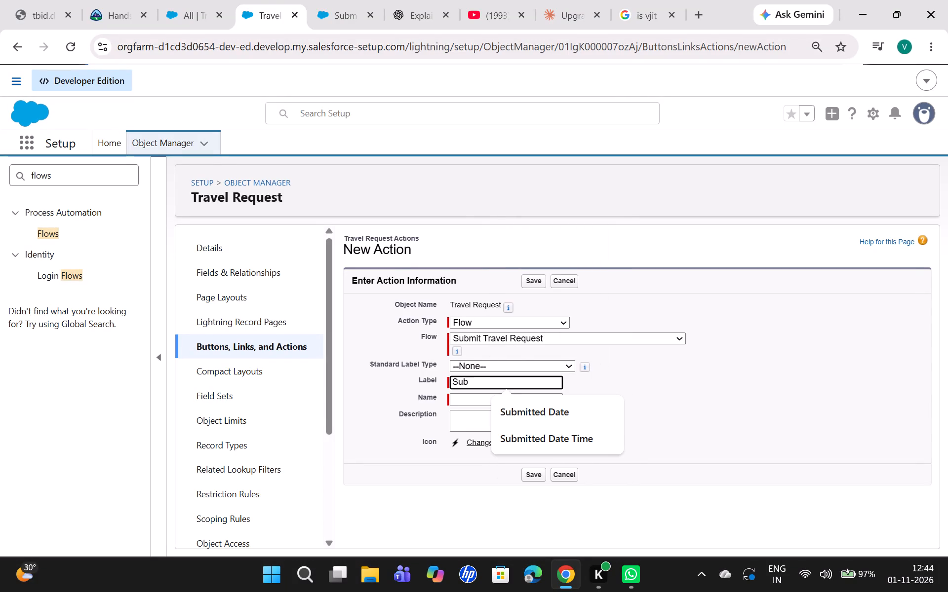
pyautogui.write('mit for')
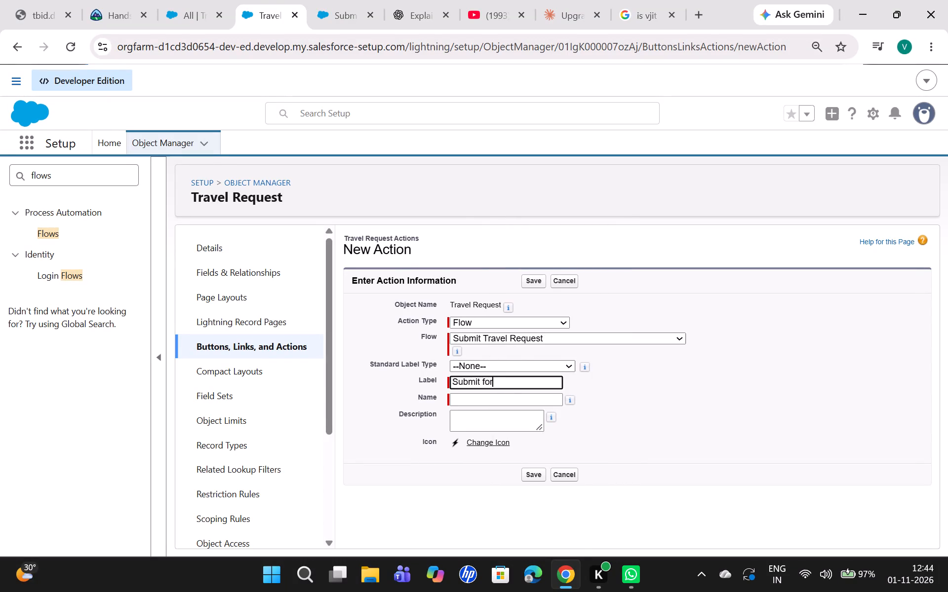
pyautogui.press('space')
pyautogui.write('Manager')
pyautogui.click(736, 397)
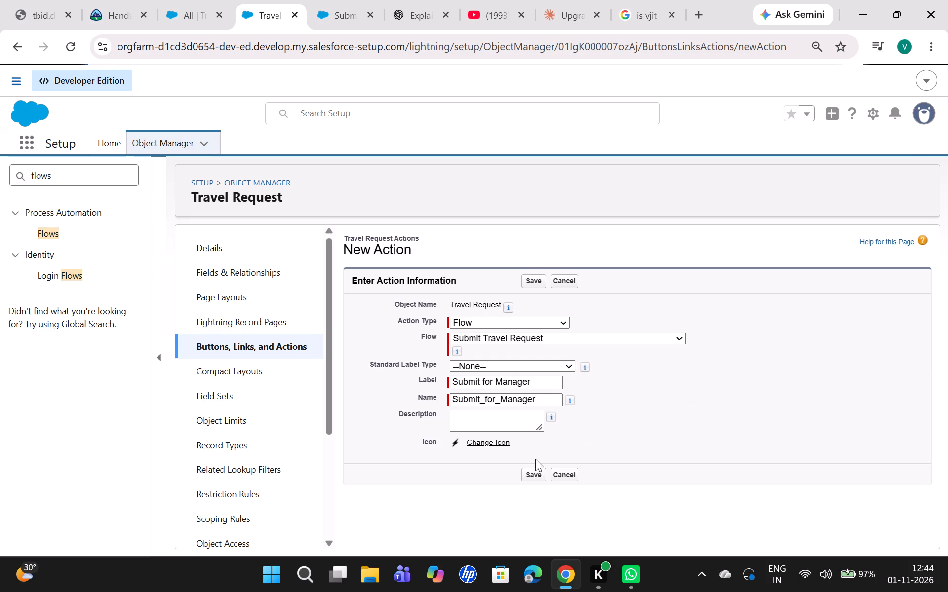
pyautogui.click(535, 474)
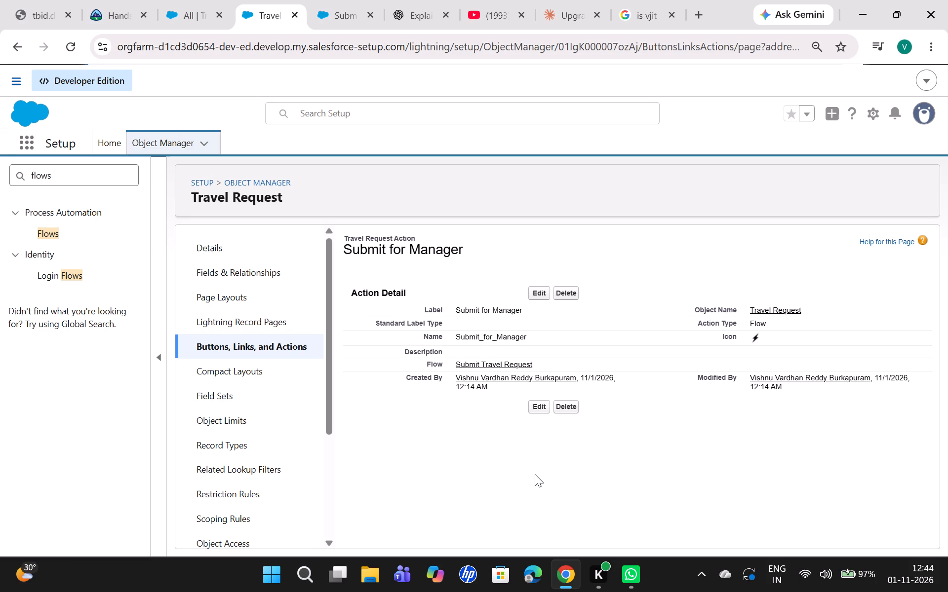
# Open the Travel Request Layout among the object's page layouts and examine its sections and the available fields, buttons and quick actions.
pyautogui.click(217, 298)
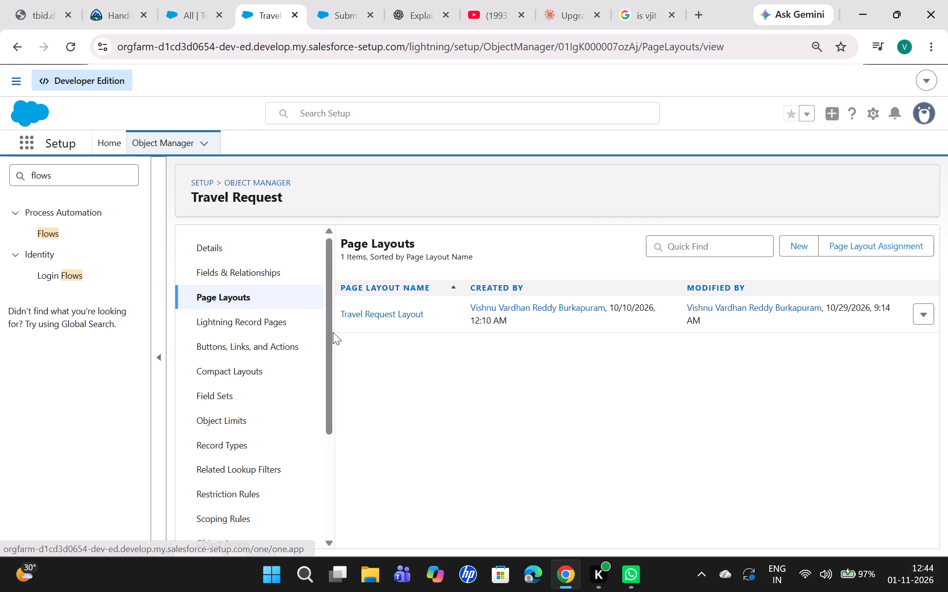
pyautogui.click(367, 309)
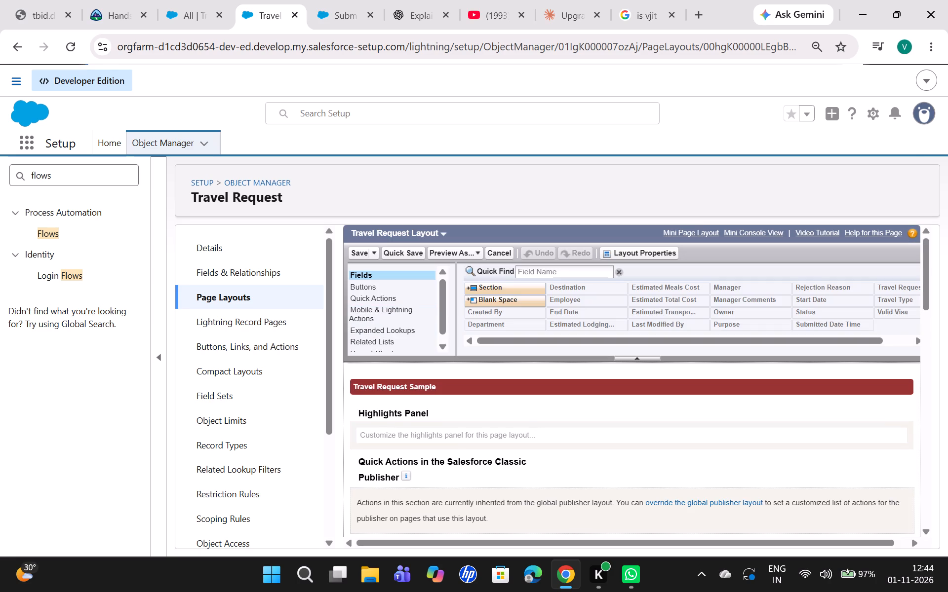
pyautogui.scroll(-6, 455, 439)
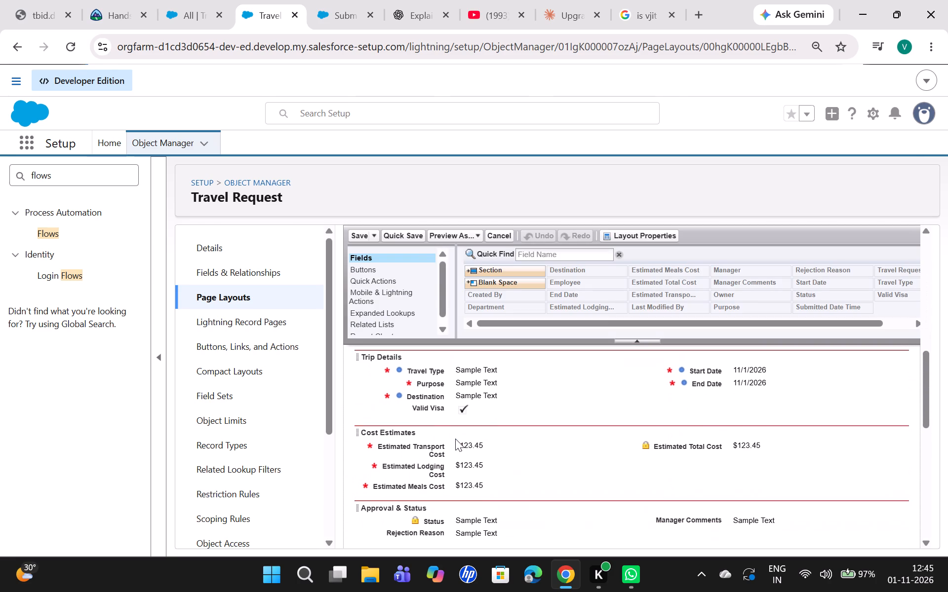
pyautogui.scroll(-2, 455, 439)
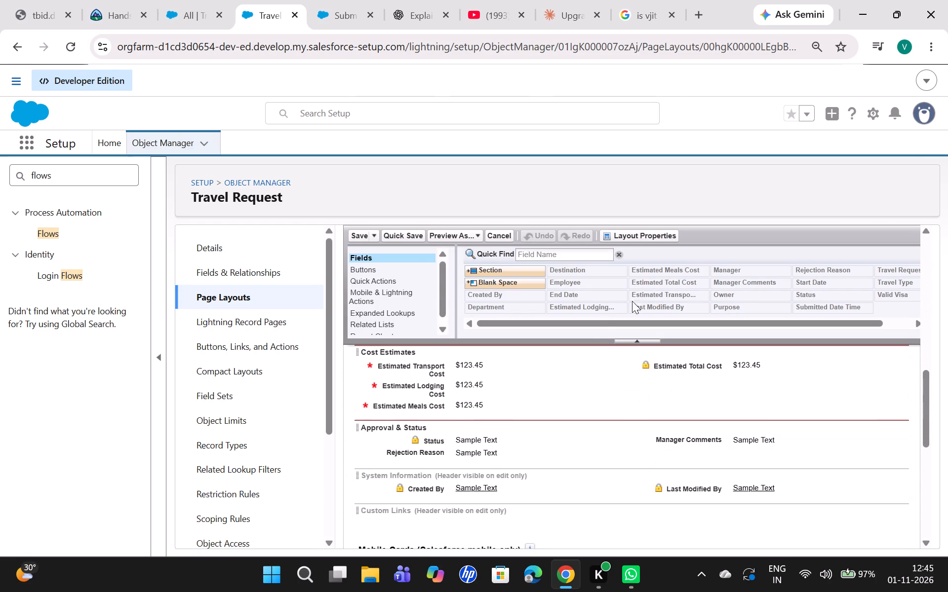
pyautogui.moveTo(599, 321); pyautogui.dragTo(750, 324)
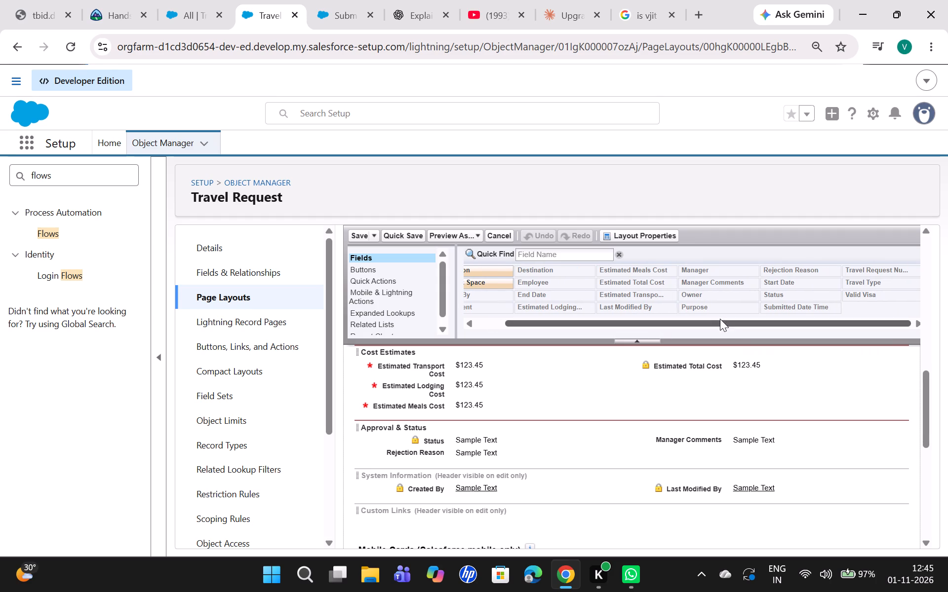
pyautogui.moveTo(720, 324); pyautogui.dragTo(682, 311)
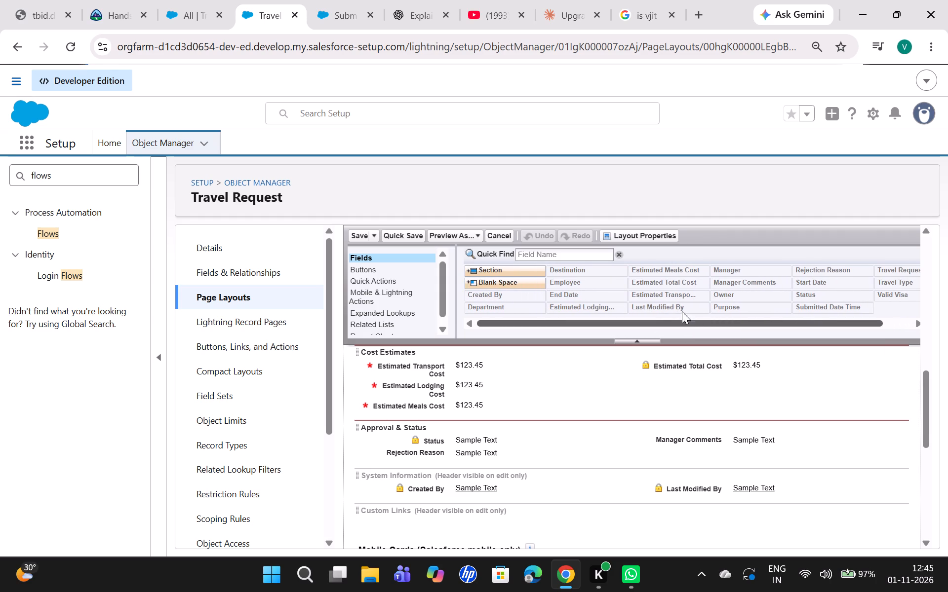
pyautogui.moveTo(682, 311); pyautogui.dragTo(650, 307)
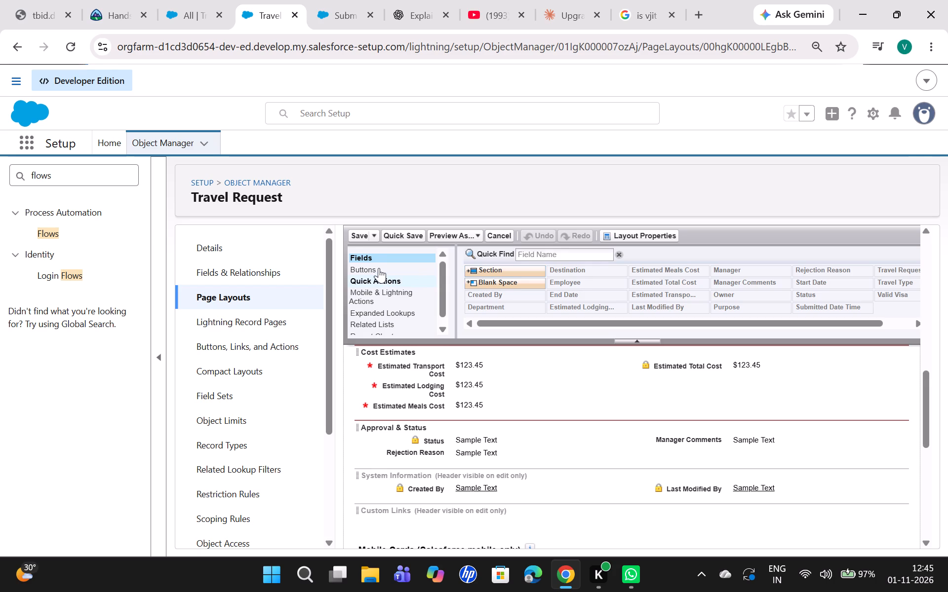
pyautogui.click(379, 268)
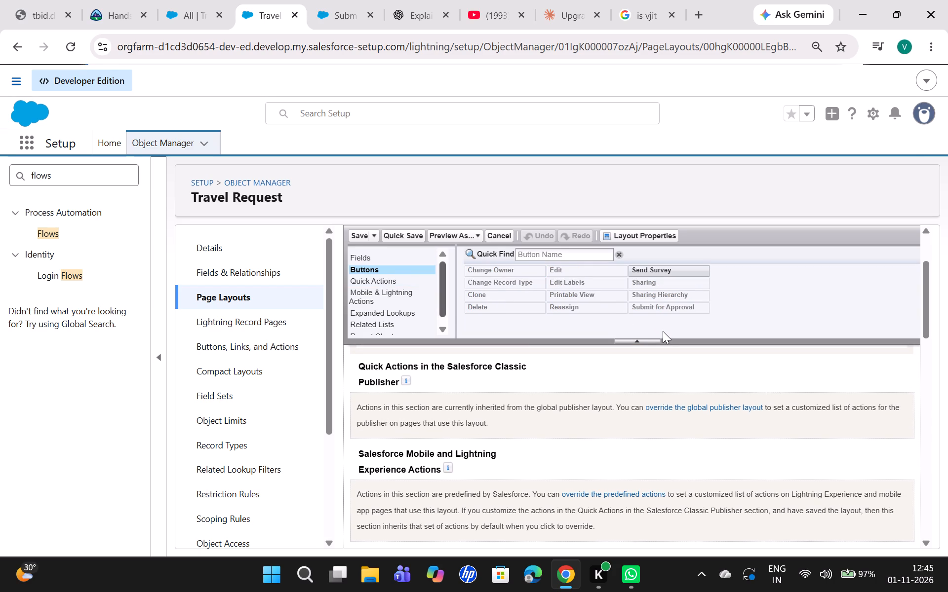
pyautogui.click(367, 281)
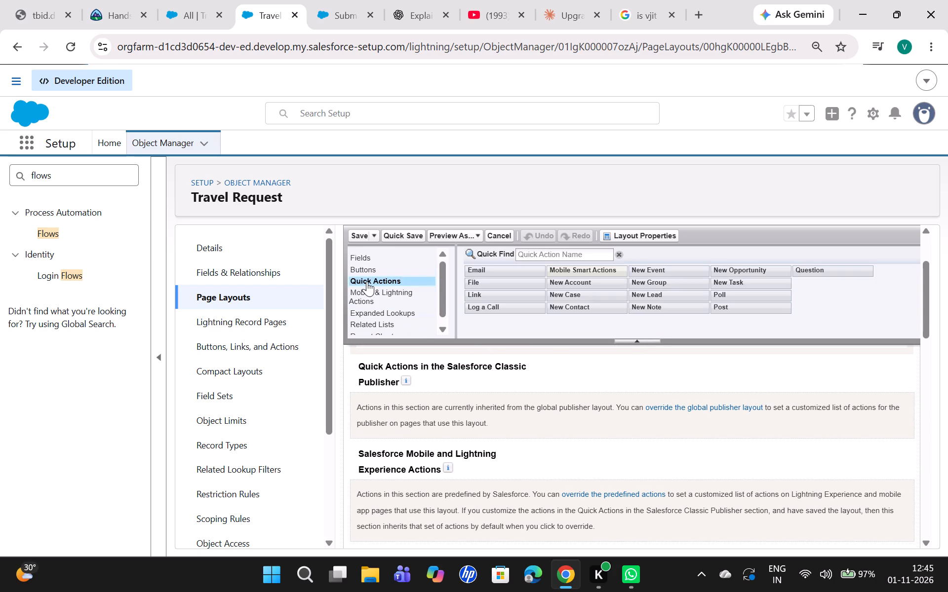
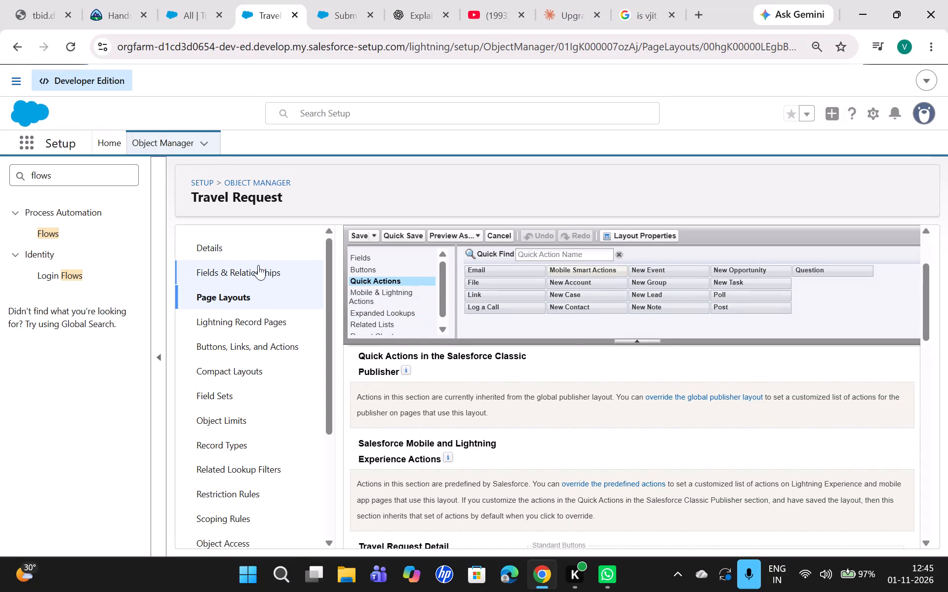
# Examine the layout's sections and its available buttons and Mobile & Lightning Actions for the Submit for Manager action.
pyautogui.scroll(1, 537, 445)
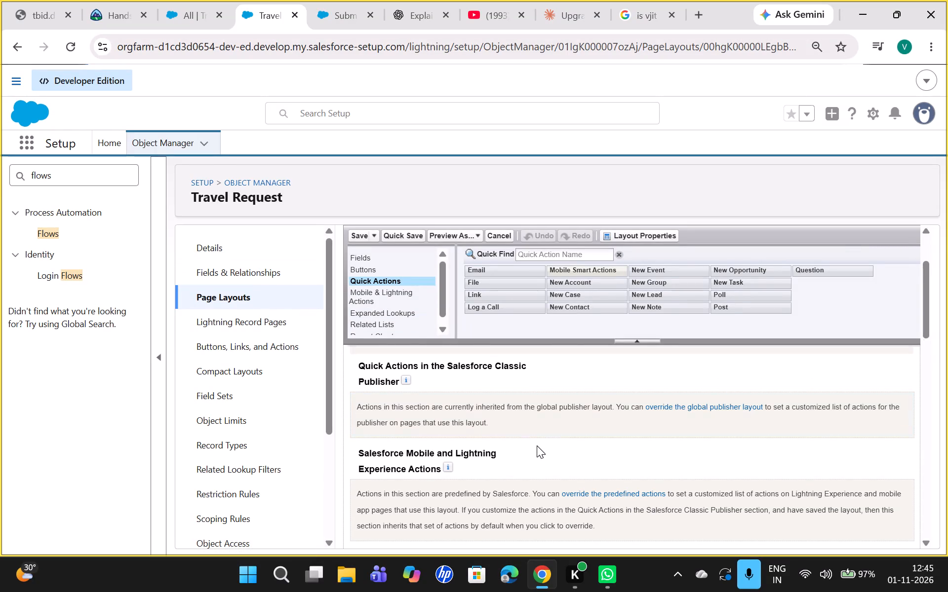
pyautogui.scroll(2, 537, 445)
pyautogui.scroll(-5, 537, 445)
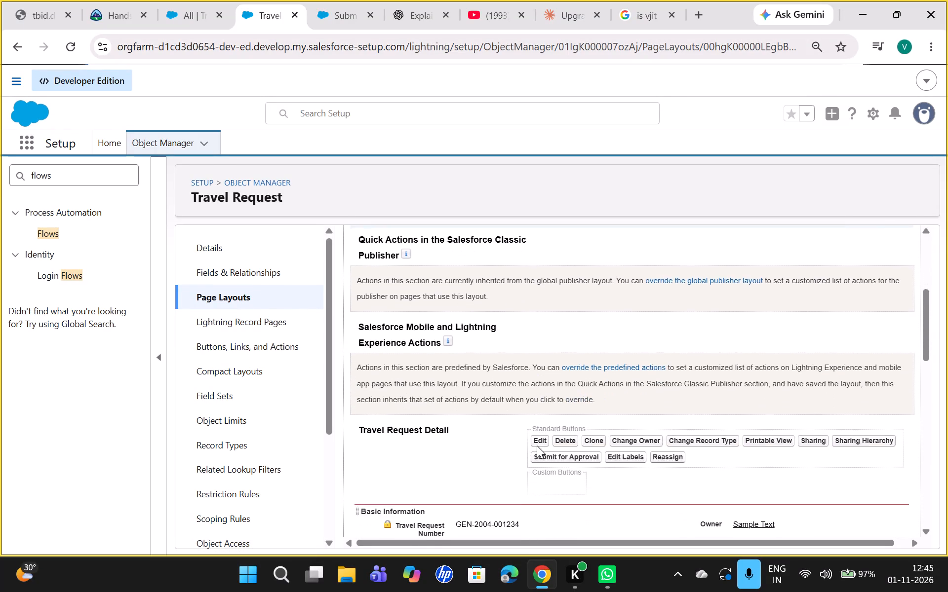
pyautogui.scroll(-1, 537, 445)
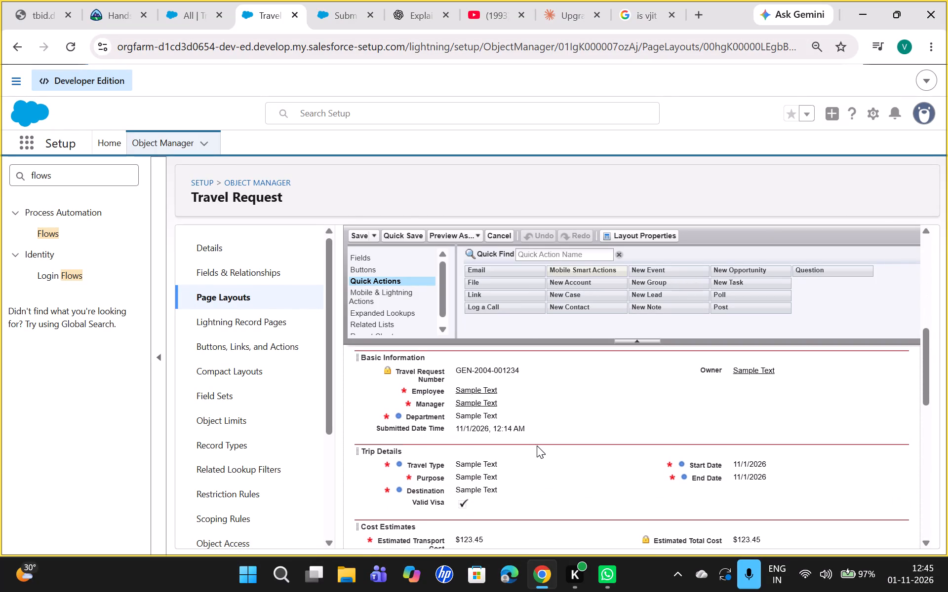
pyautogui.scroll(-1, 537, 445)
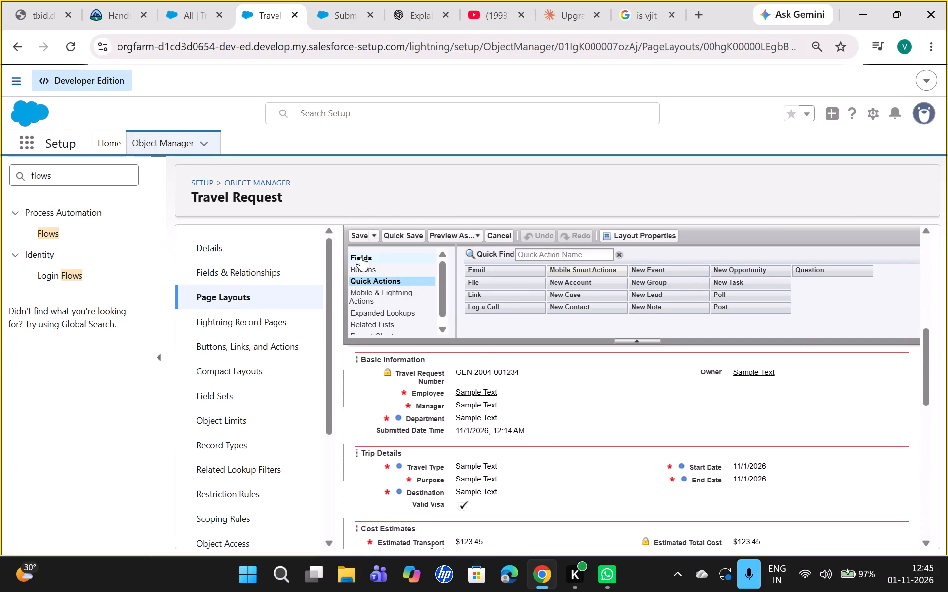
pyautogui.click(362, 265)
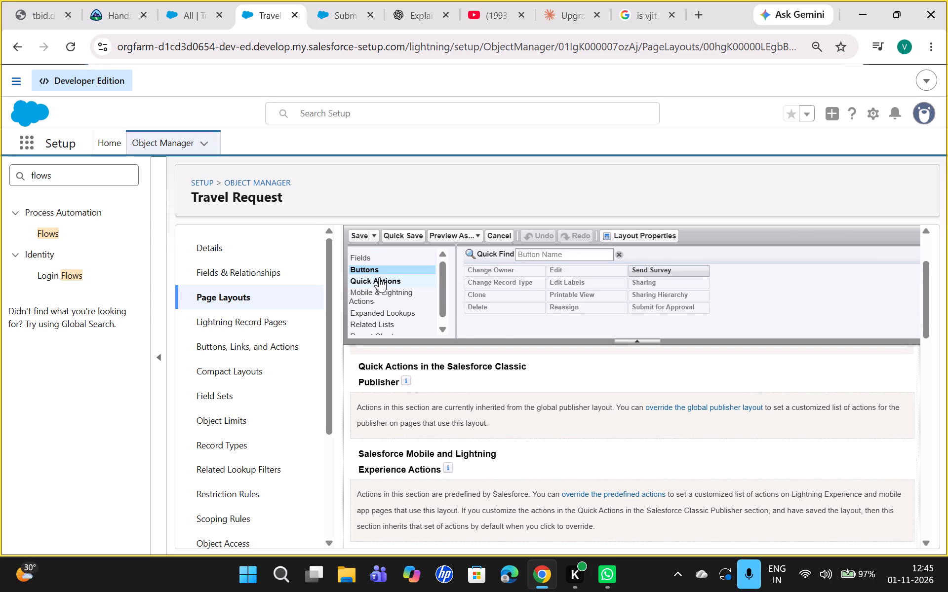
pyautogui.moveTo(380, 283); pyautogui.dragTo(381, 291)
pyautogui.click(381, 291)
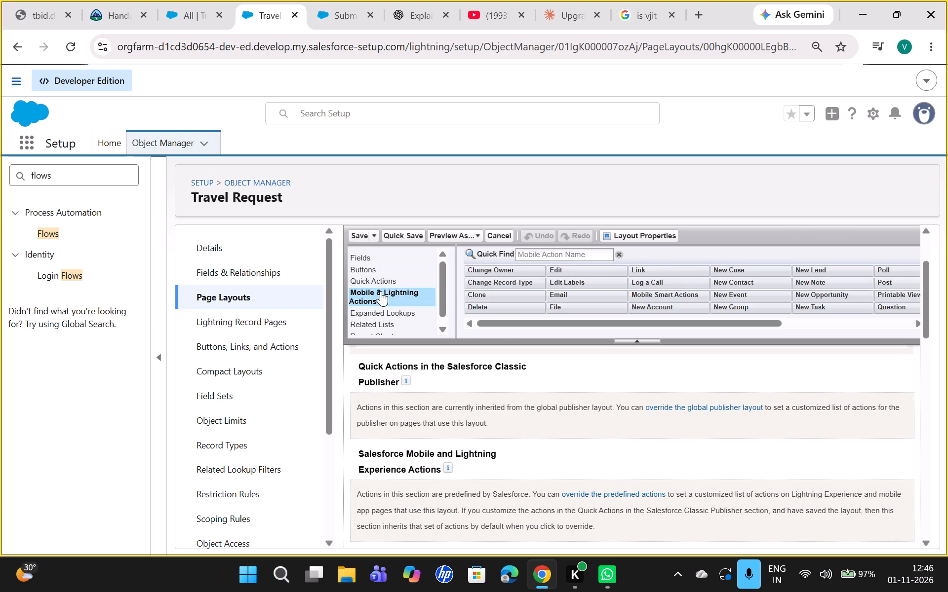
pyautogui.moveTo(540, 323); pyautogui.dragTo(699, 328)
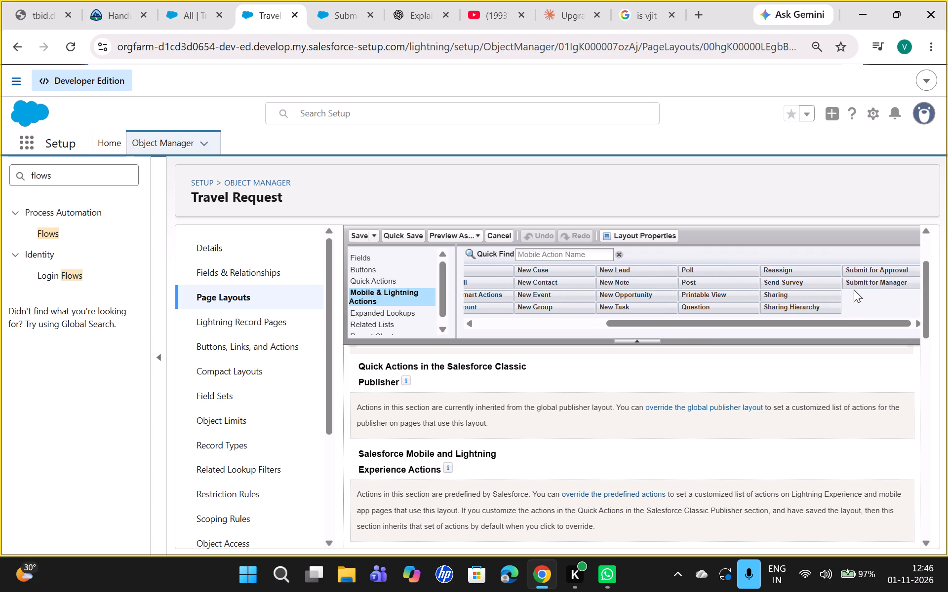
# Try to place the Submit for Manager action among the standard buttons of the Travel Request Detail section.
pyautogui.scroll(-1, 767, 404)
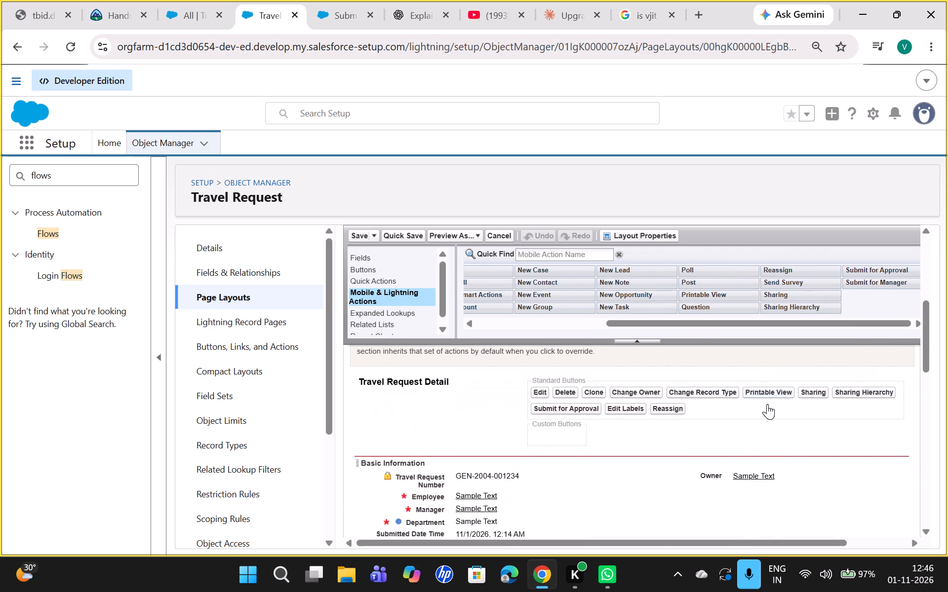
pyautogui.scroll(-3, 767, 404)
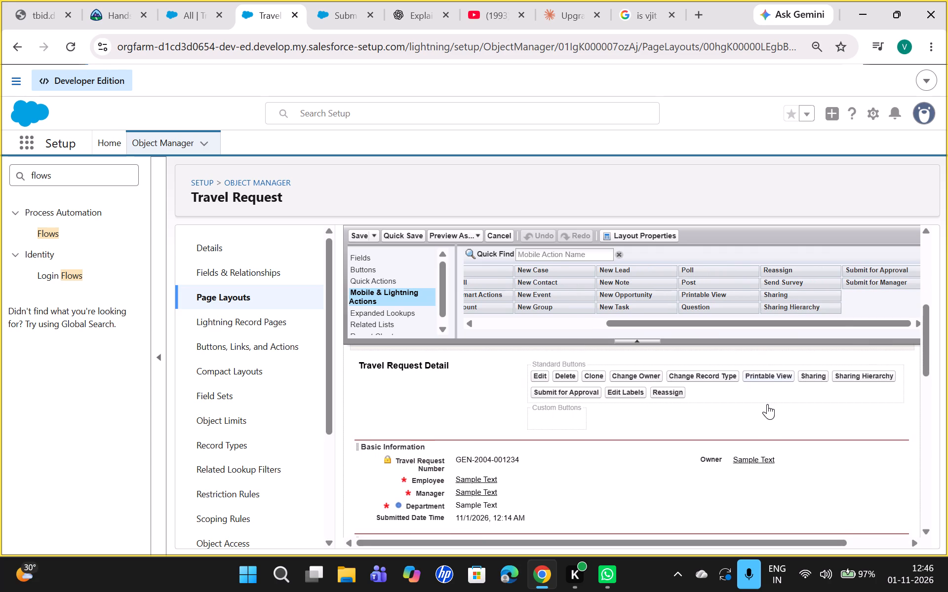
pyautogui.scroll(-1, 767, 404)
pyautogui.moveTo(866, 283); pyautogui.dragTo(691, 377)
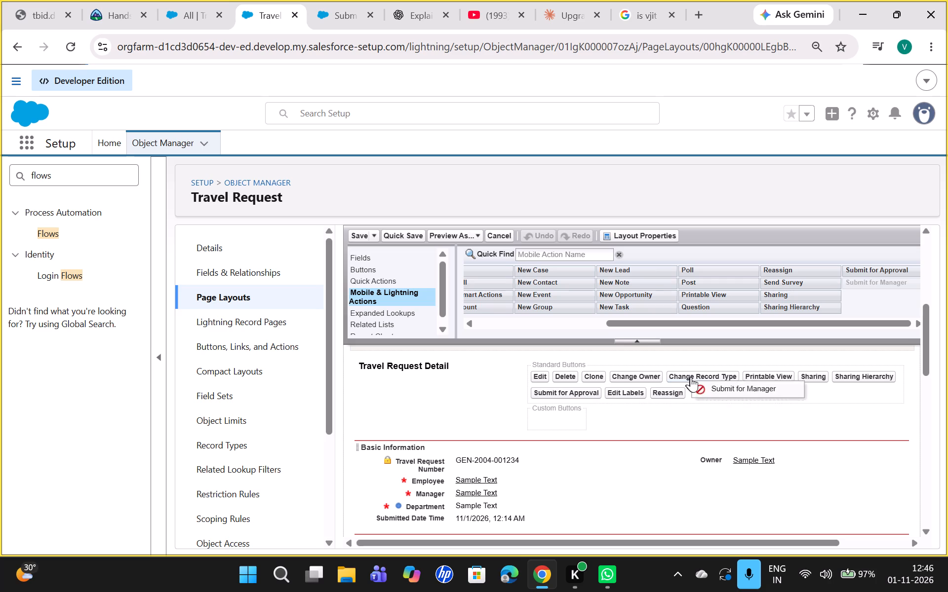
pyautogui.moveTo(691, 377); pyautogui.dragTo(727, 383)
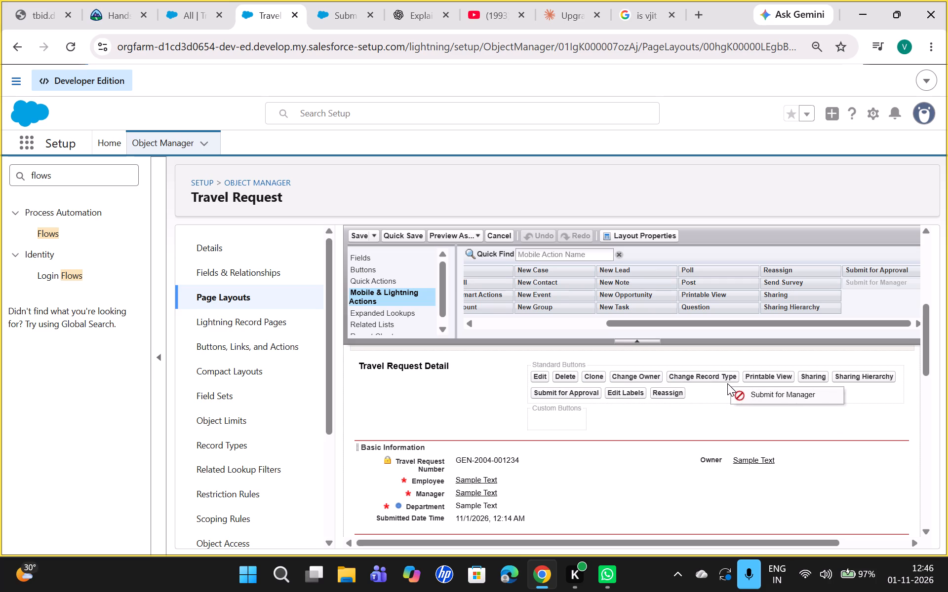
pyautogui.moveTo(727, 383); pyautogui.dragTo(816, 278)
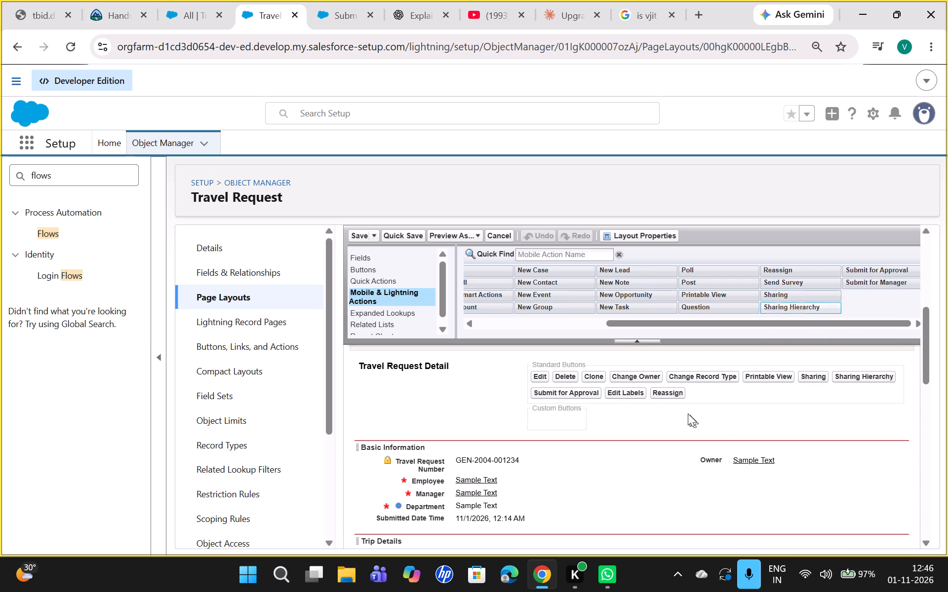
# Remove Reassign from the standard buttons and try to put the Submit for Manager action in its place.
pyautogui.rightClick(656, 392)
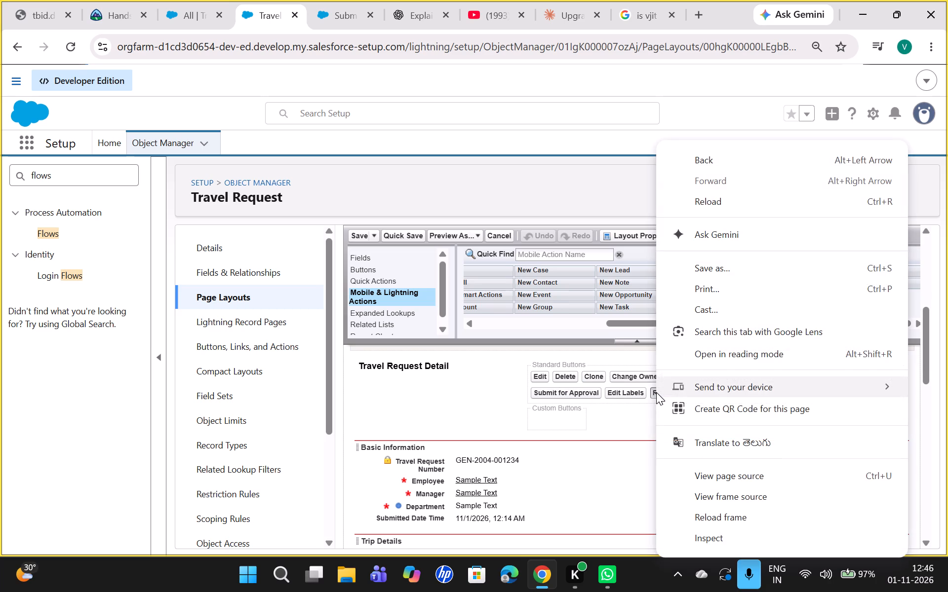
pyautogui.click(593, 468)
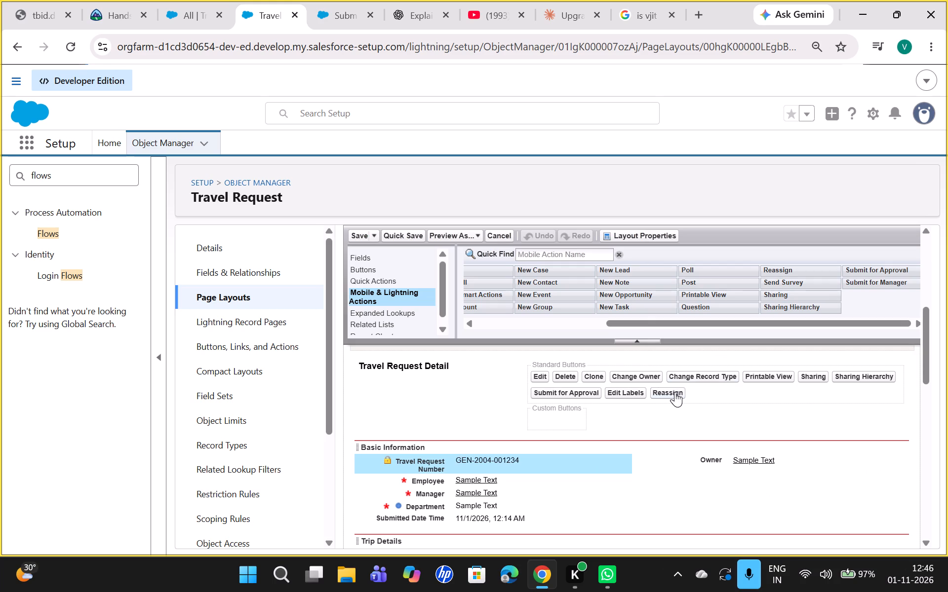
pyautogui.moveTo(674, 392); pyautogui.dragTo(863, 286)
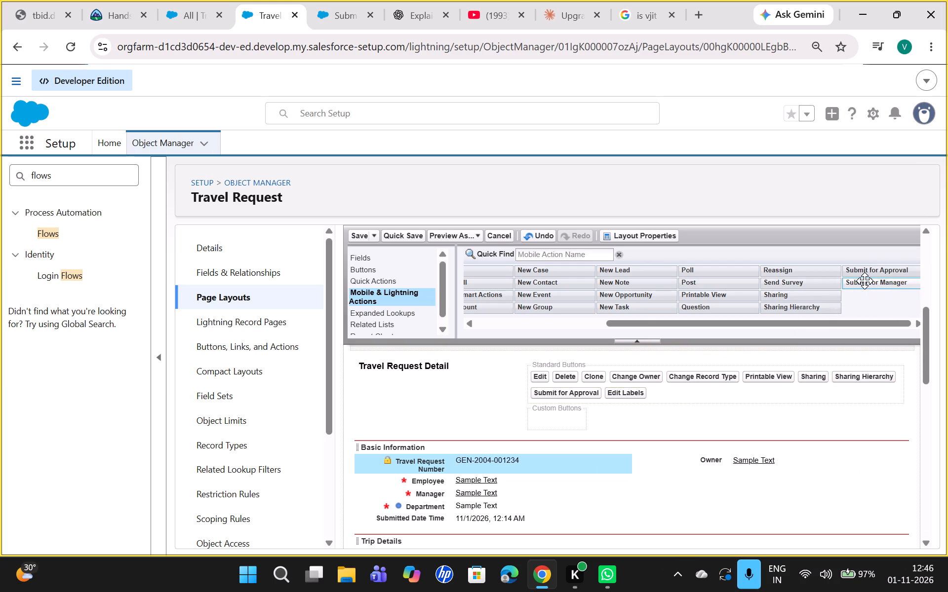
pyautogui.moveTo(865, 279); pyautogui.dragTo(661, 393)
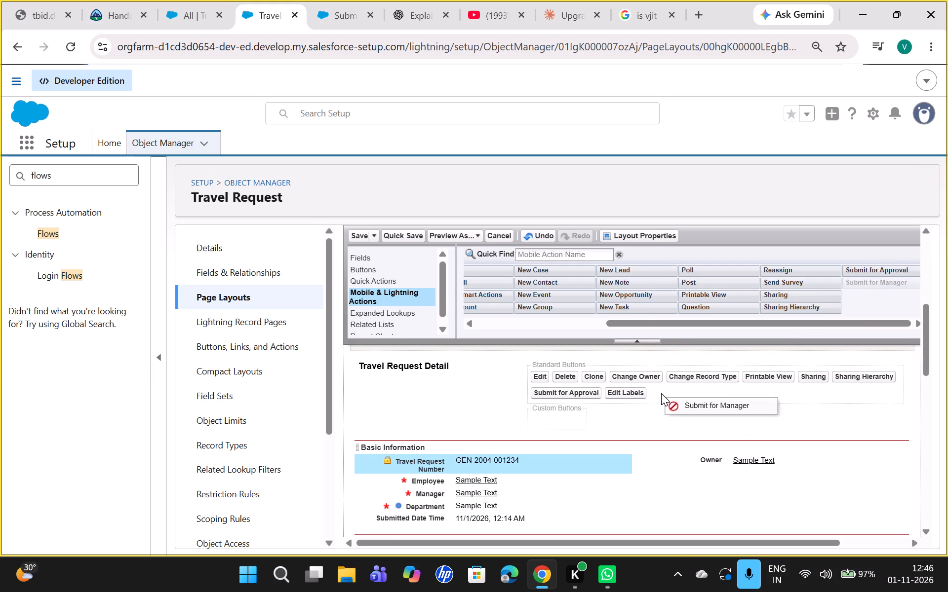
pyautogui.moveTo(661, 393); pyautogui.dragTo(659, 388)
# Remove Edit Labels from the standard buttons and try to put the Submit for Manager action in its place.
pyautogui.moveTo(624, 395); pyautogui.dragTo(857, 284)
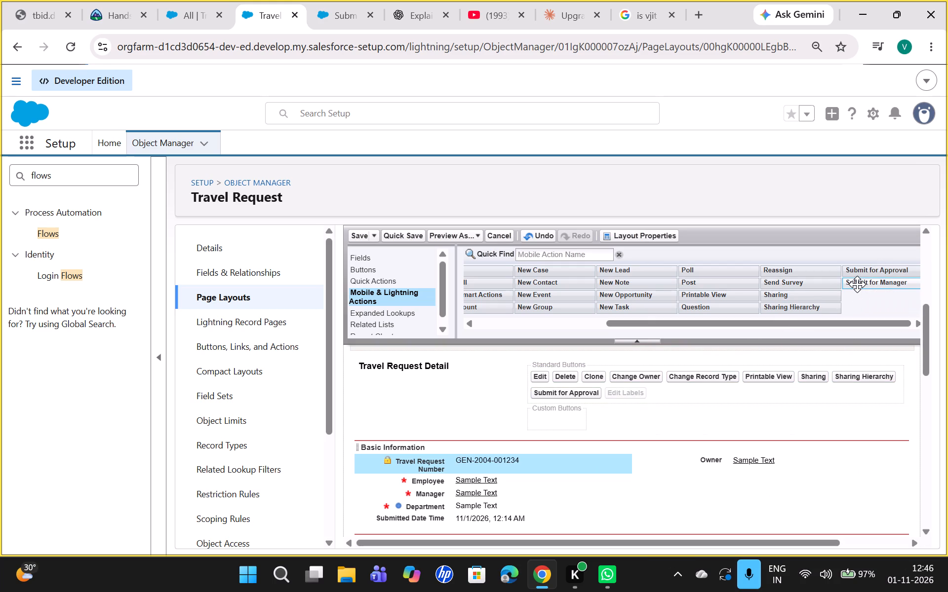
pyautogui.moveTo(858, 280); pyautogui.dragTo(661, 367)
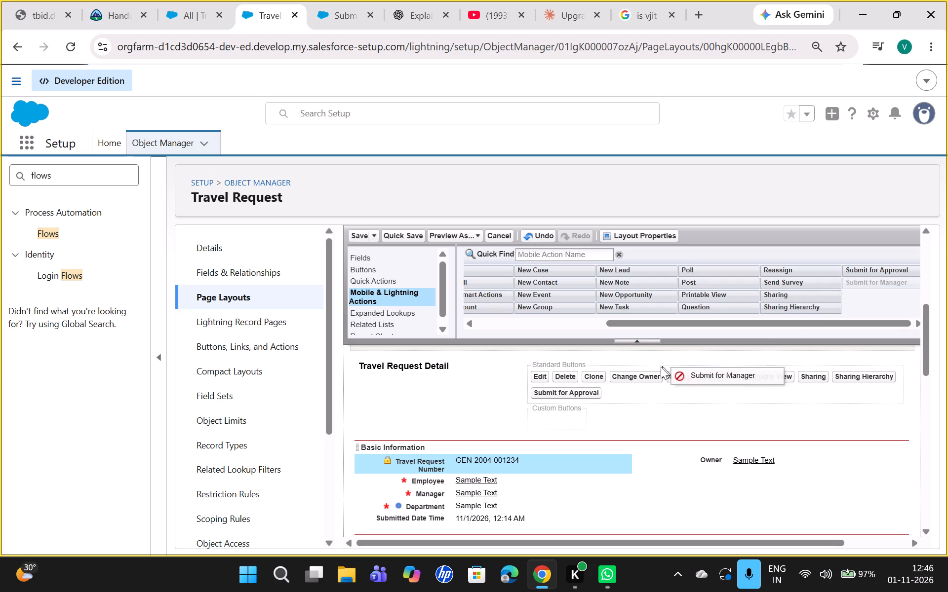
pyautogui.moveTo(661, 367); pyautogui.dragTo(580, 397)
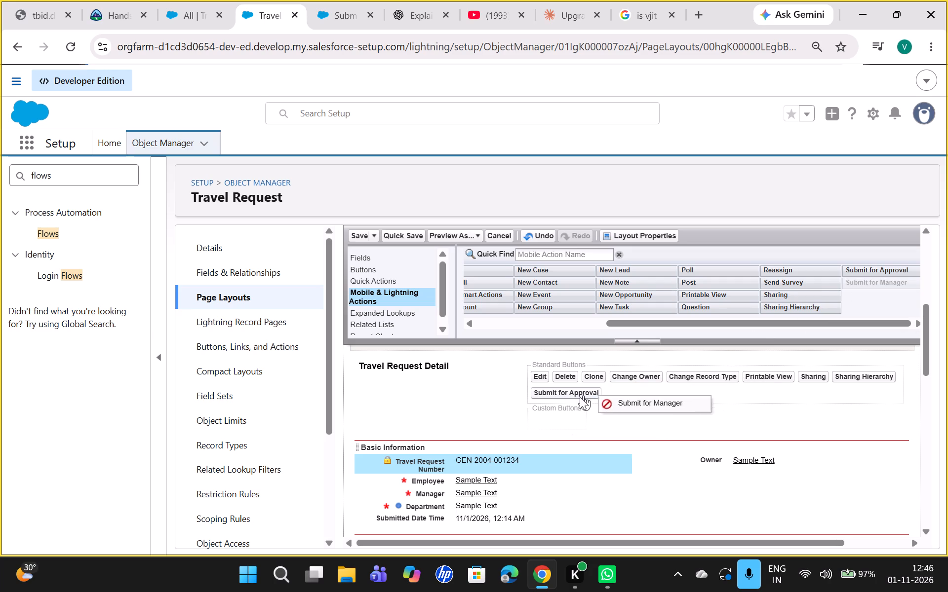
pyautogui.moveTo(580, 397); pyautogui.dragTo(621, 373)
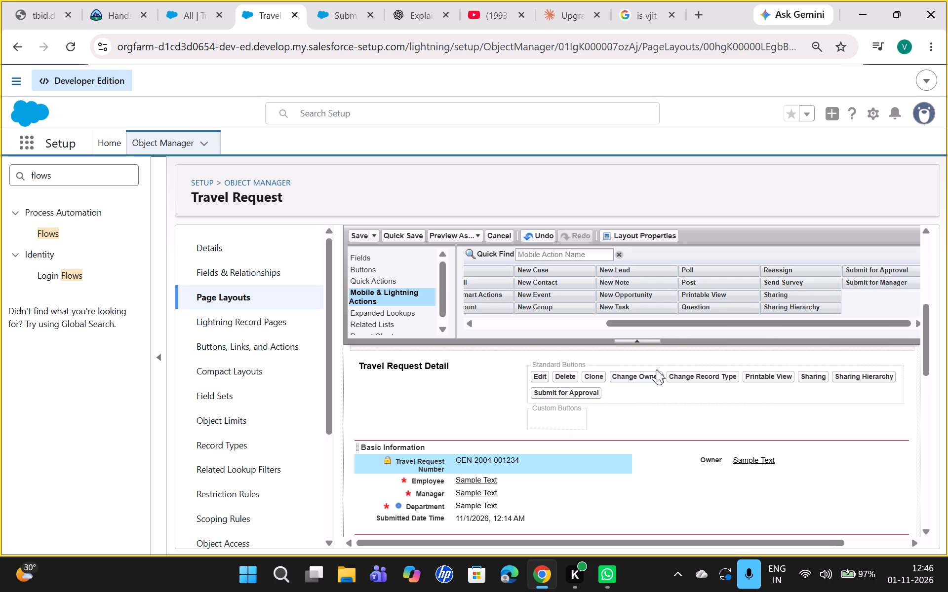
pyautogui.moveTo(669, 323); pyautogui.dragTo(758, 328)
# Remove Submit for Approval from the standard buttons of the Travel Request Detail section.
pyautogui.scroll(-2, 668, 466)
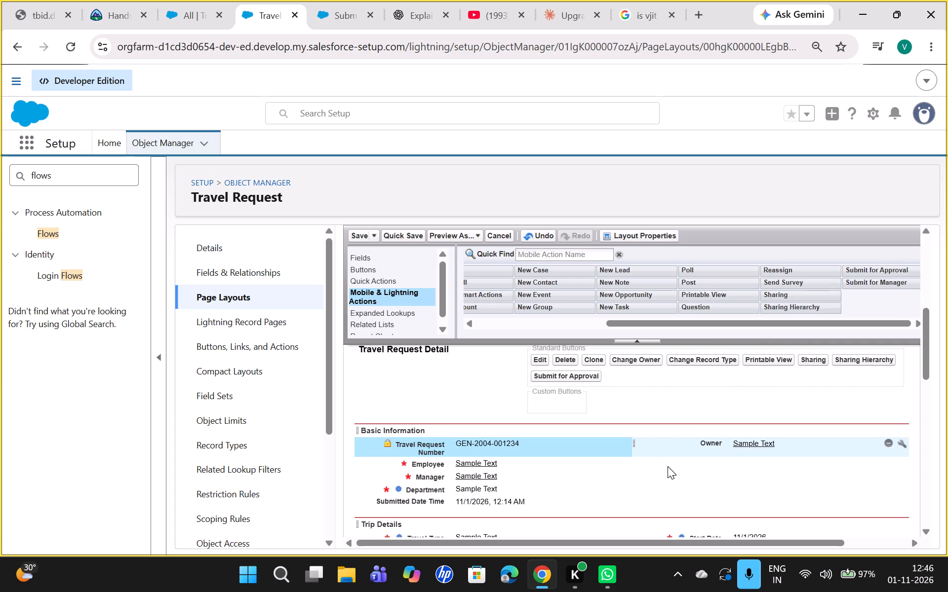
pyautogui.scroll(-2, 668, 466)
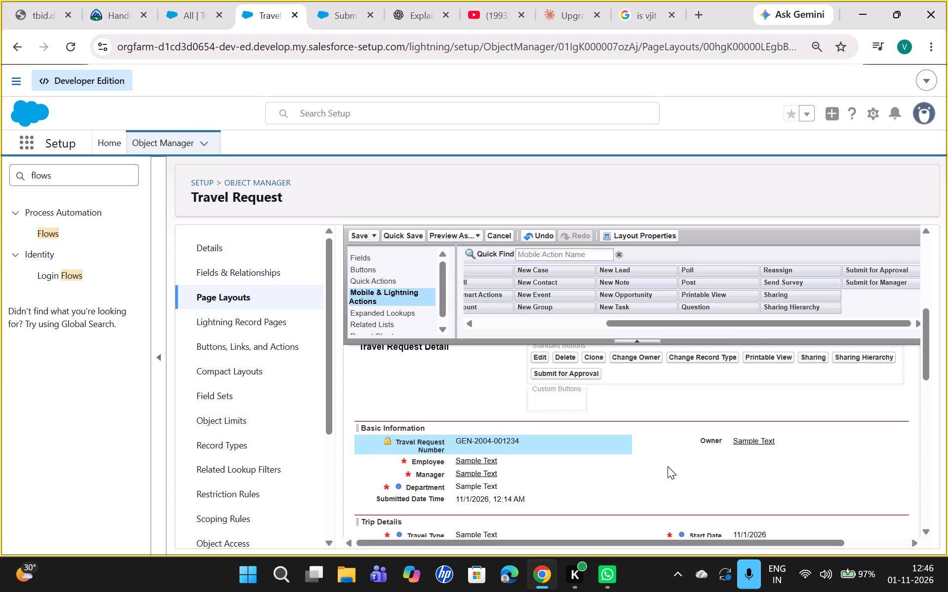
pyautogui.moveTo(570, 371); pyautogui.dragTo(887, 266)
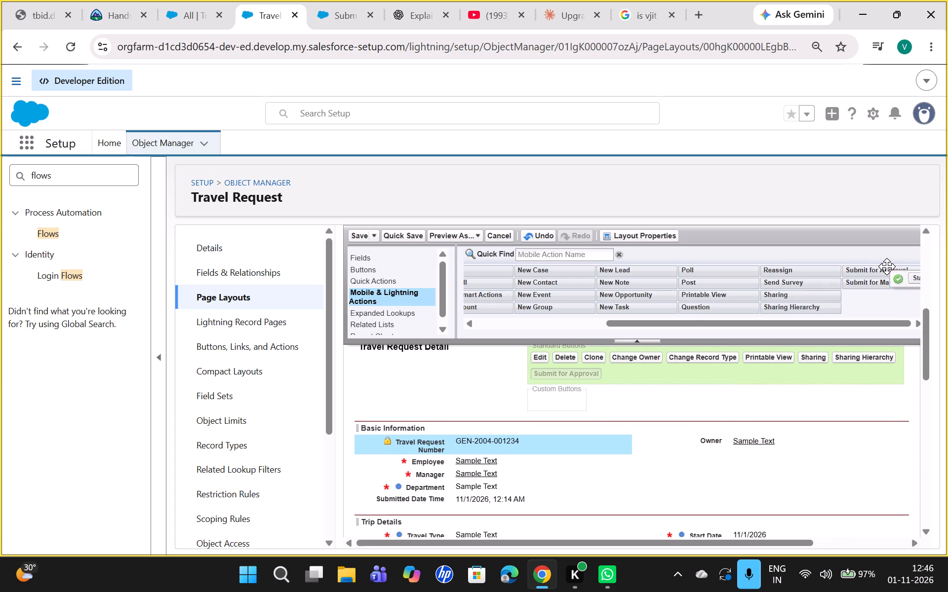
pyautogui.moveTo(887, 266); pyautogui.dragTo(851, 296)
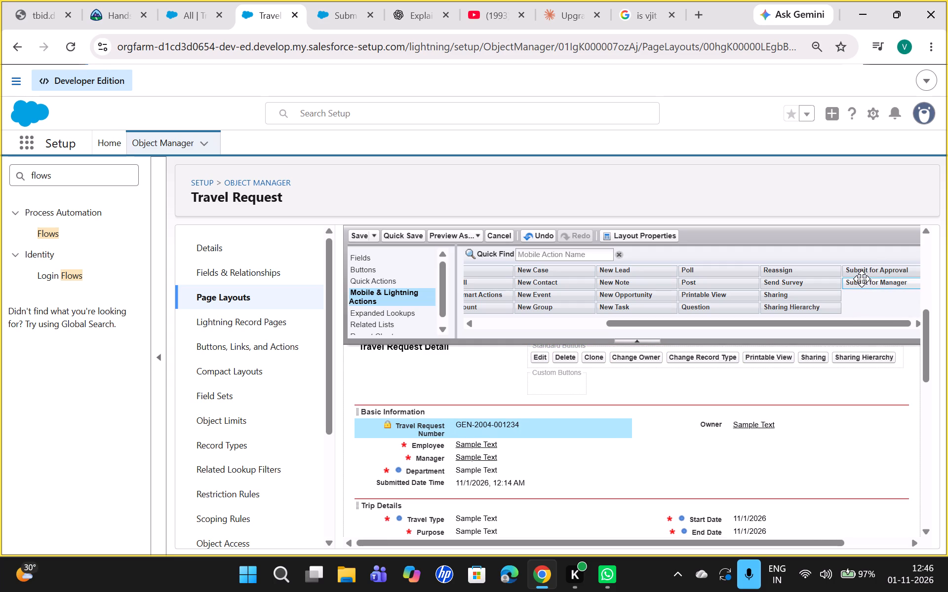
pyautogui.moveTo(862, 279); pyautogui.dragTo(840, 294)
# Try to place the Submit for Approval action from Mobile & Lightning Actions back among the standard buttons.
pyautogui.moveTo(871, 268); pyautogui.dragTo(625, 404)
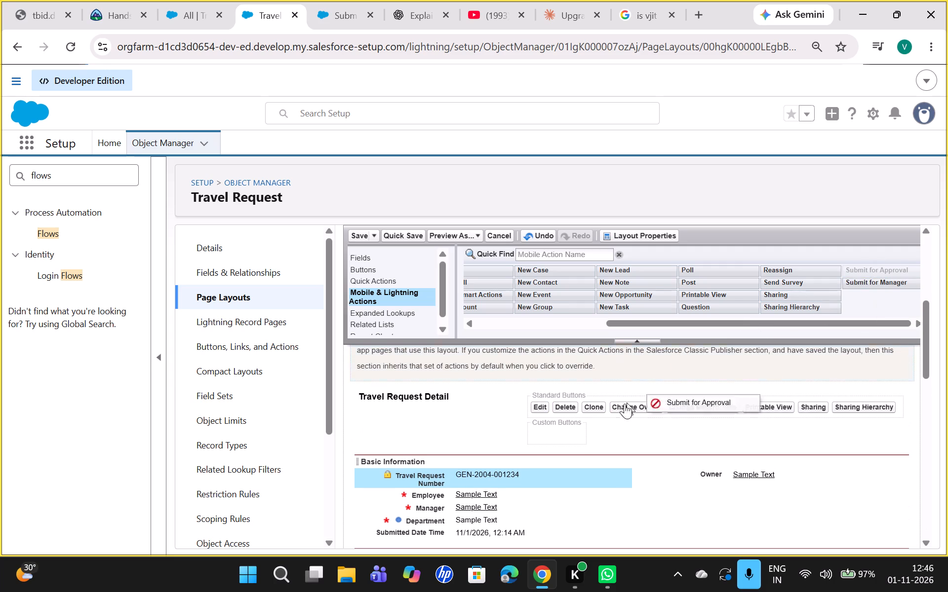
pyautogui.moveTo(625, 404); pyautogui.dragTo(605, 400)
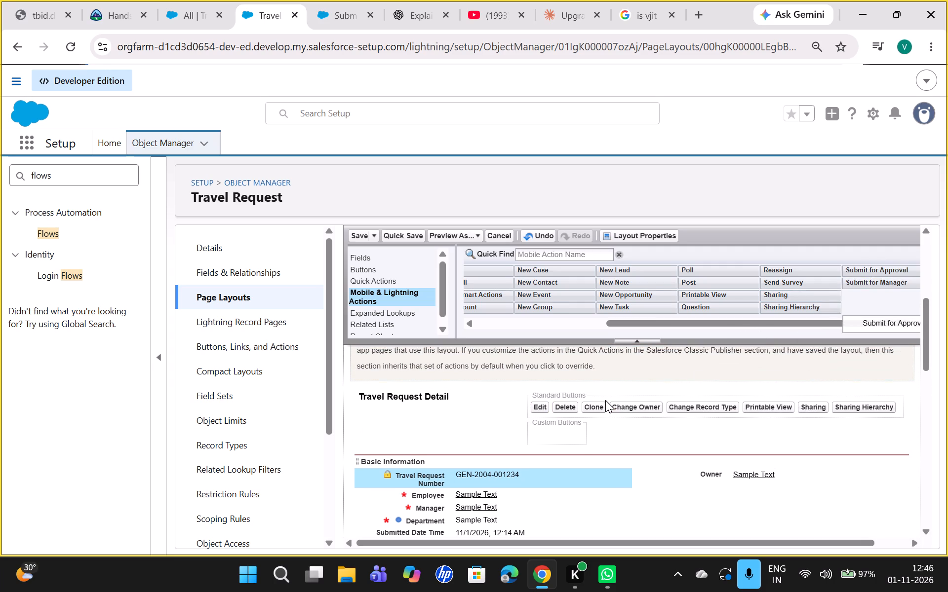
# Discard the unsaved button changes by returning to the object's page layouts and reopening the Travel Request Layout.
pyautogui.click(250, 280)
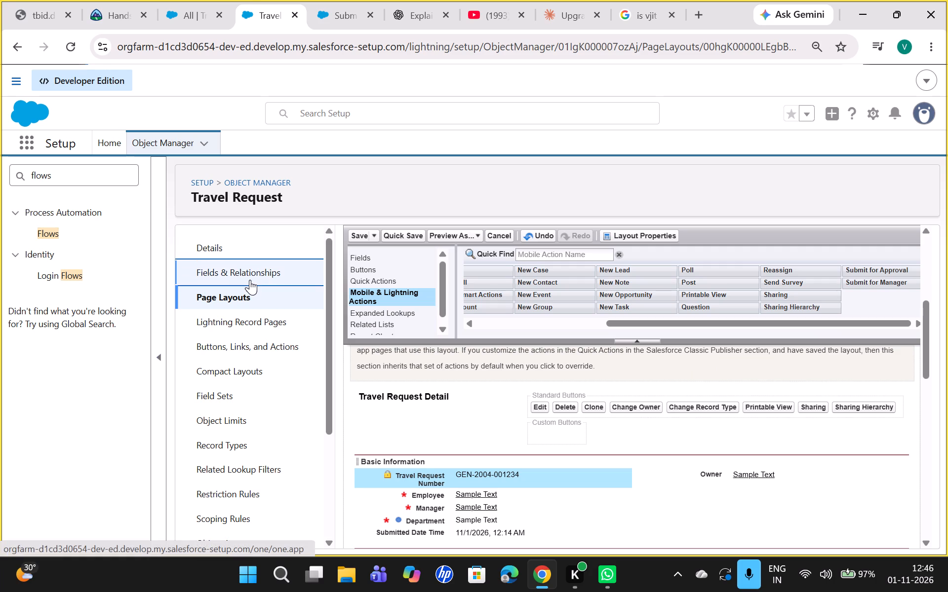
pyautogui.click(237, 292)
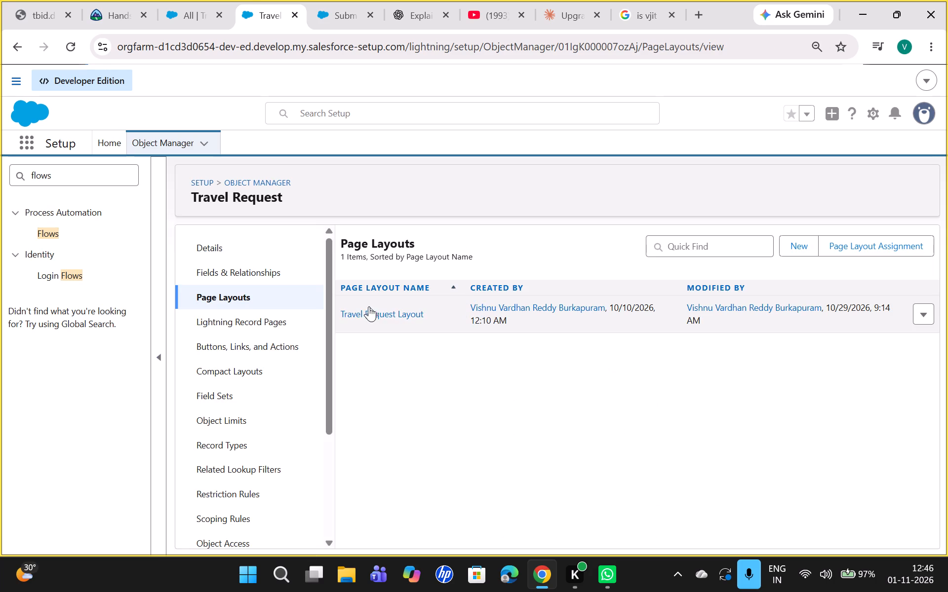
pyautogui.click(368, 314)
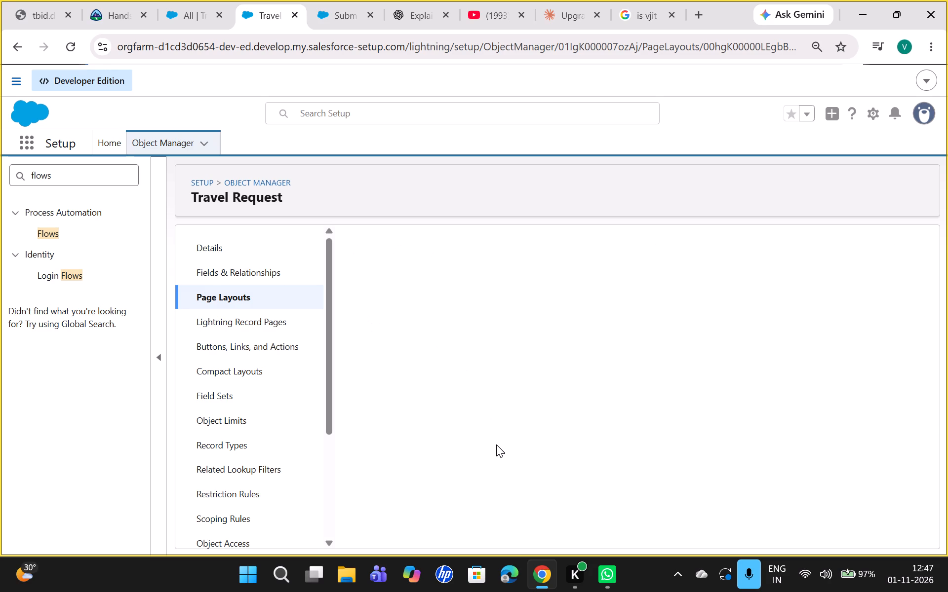
# Examine the reopened layout's detail buttons, field sections and action sections for a place to add the action.
pyautogui.scroll(-3, 496, 450)
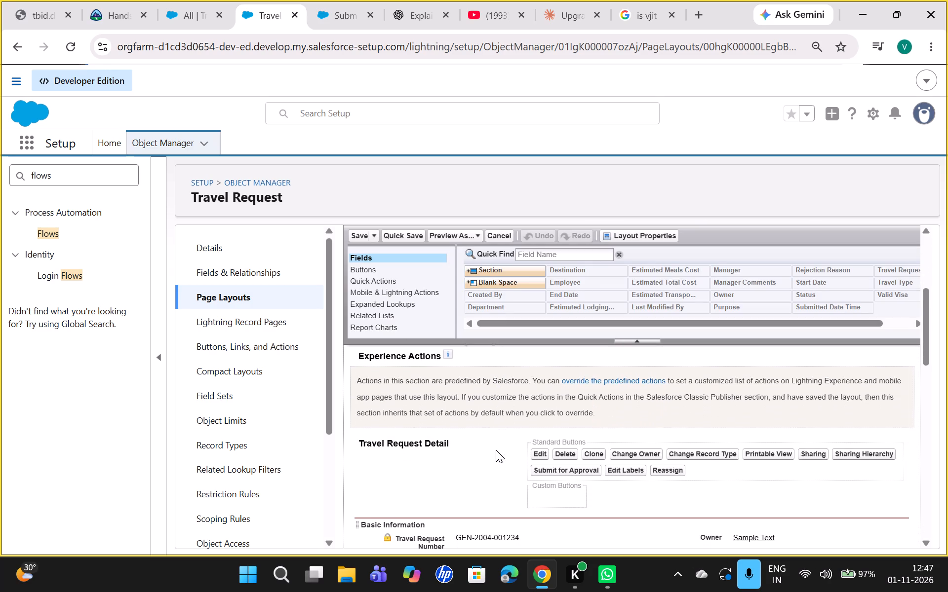
pyautogui.scroll(-2, 496, 450)
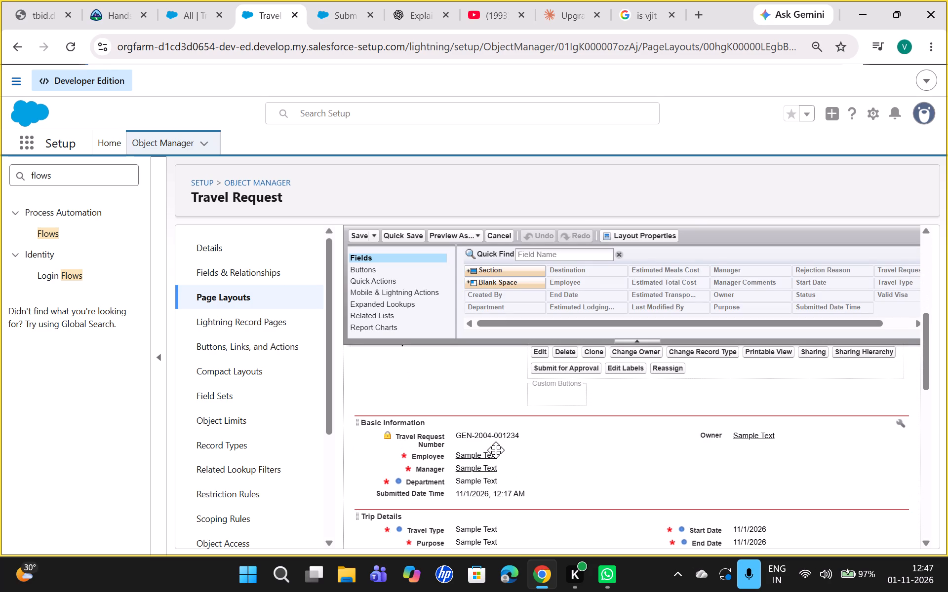
pyautogui.scroll(-1, 496, 450)
pyautogui.scroll(1, 556, 465)
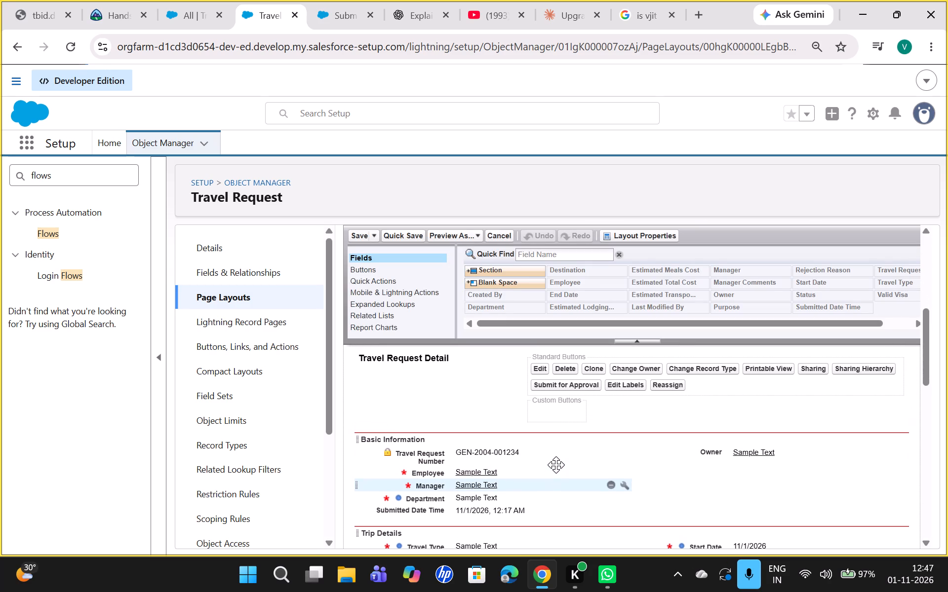
pyautogui.scroll(3, 556, 465)
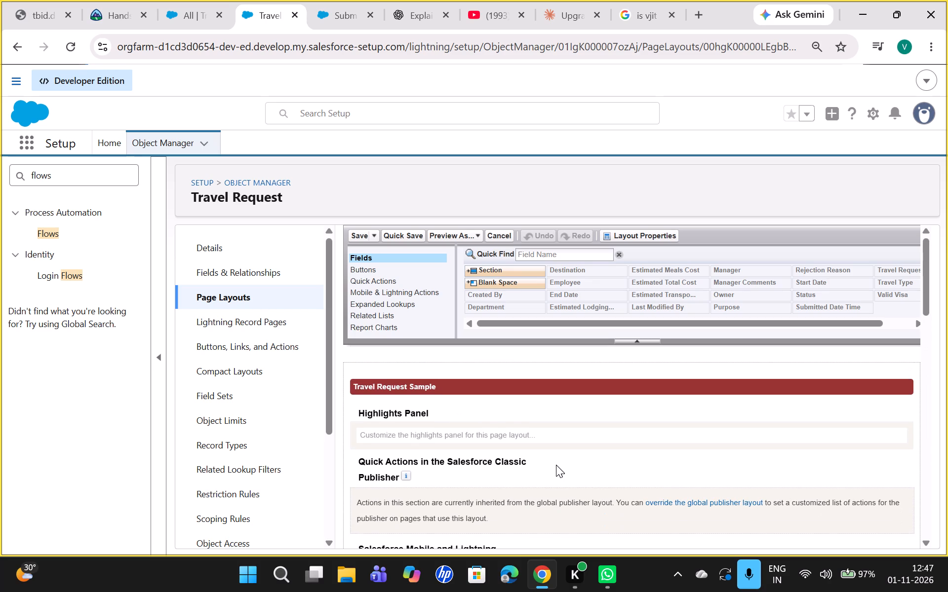
# Override the predefined actions in the Salesforce Mobile and Lightning Experience Actions section of the Travel Request Layout.
pyautogui.scroll(-4, 556, 465)
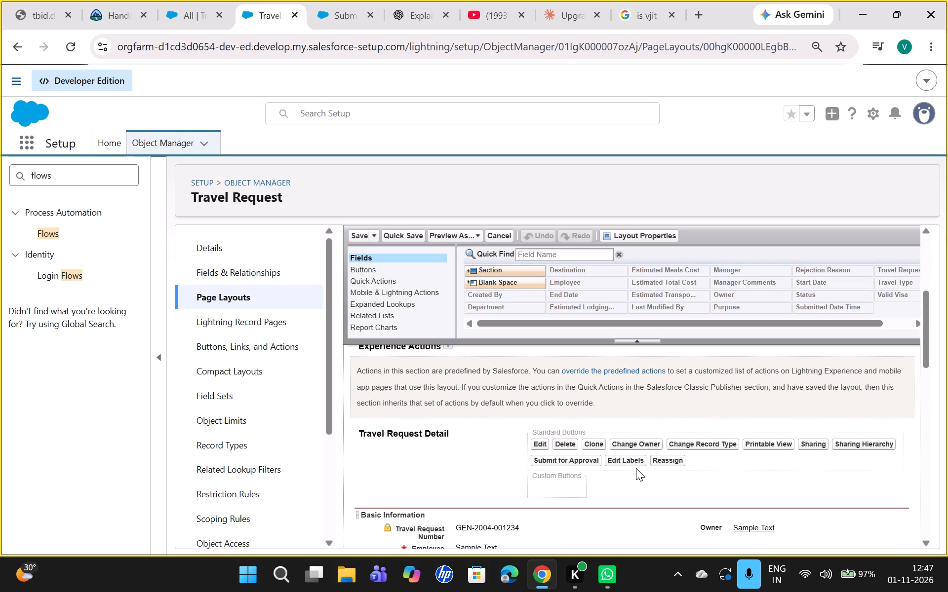
pyautogui.click(617, 372)
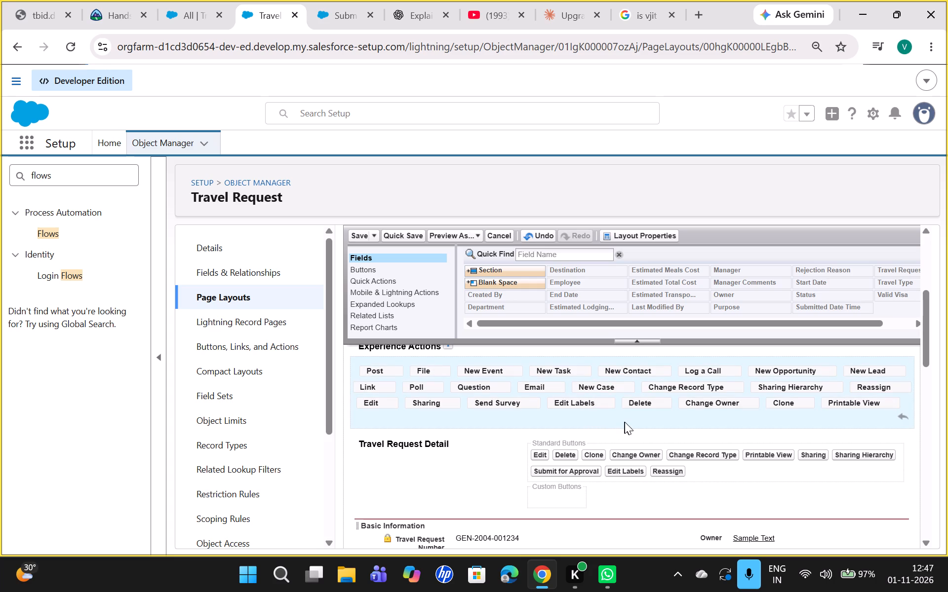
# Override the global publisher layout in the Quick Actions in the Salesforce Classic Publisher section.
pyautogui.scroll(1, 625, 422)
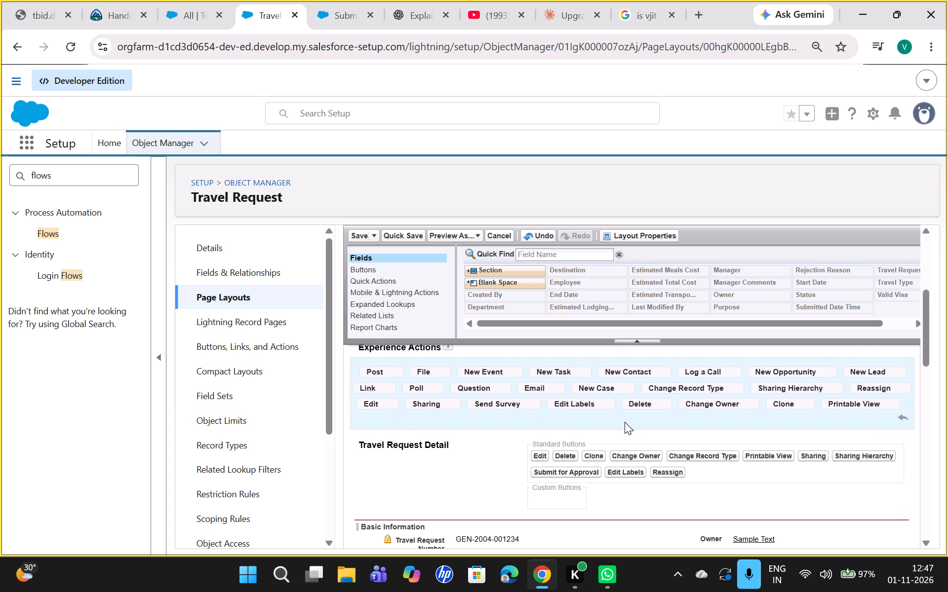
pyautogui.scroll(1, 625, 422)
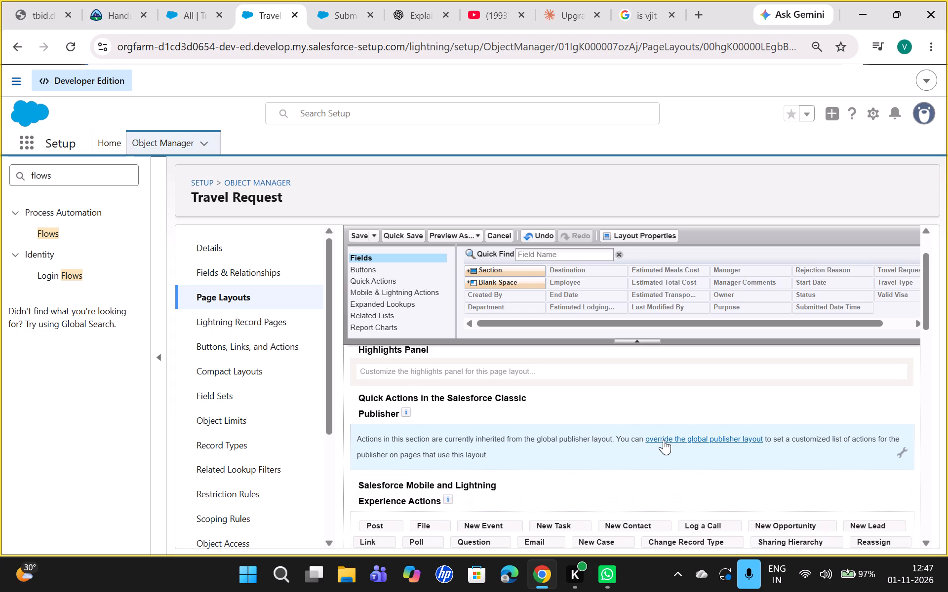
pyautogui.scroll(1, 664, 440)
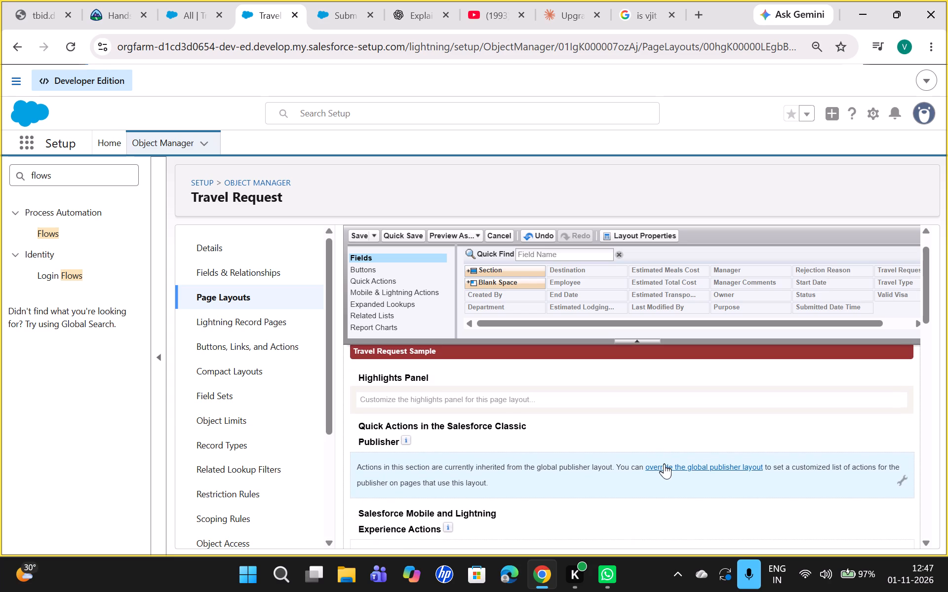
pyautogui.click(665, 464)
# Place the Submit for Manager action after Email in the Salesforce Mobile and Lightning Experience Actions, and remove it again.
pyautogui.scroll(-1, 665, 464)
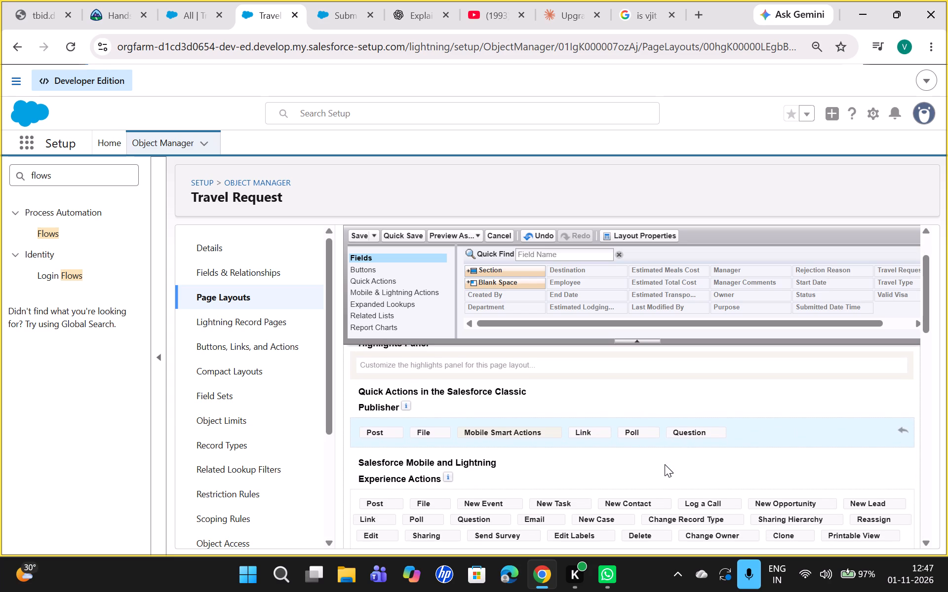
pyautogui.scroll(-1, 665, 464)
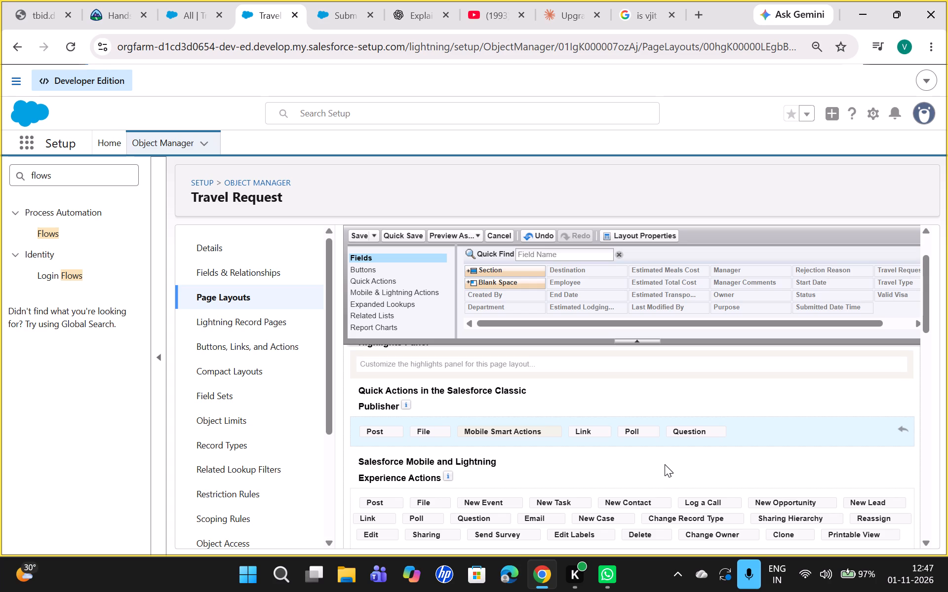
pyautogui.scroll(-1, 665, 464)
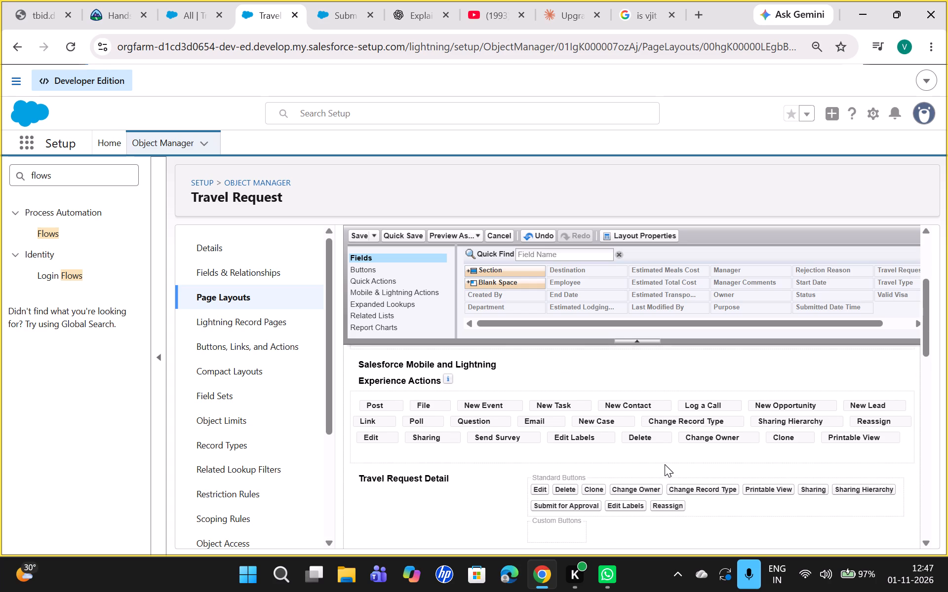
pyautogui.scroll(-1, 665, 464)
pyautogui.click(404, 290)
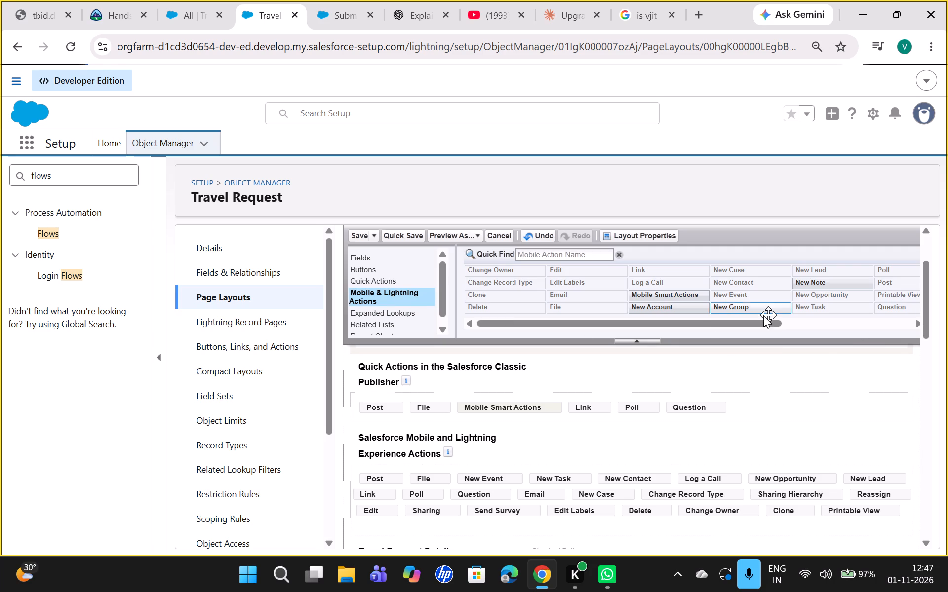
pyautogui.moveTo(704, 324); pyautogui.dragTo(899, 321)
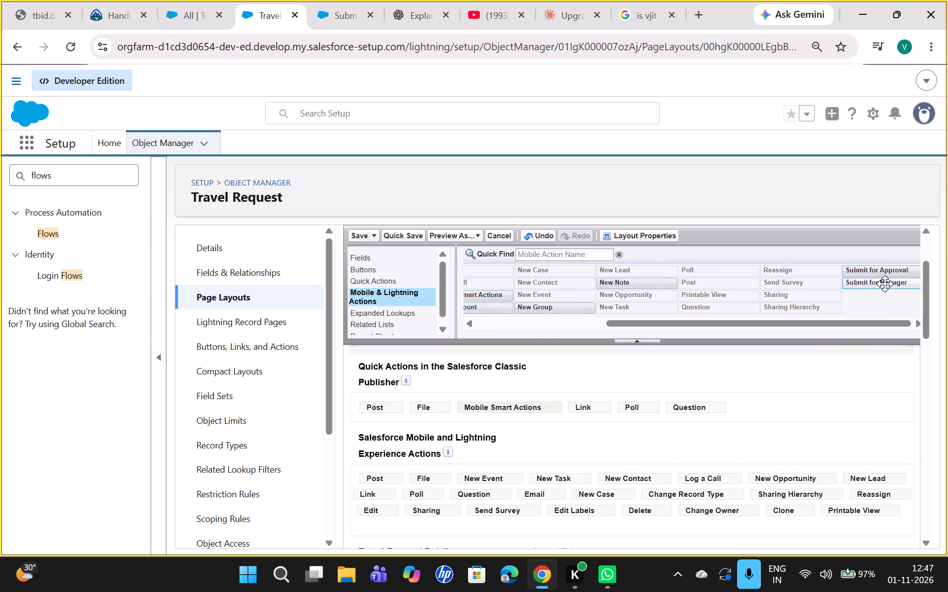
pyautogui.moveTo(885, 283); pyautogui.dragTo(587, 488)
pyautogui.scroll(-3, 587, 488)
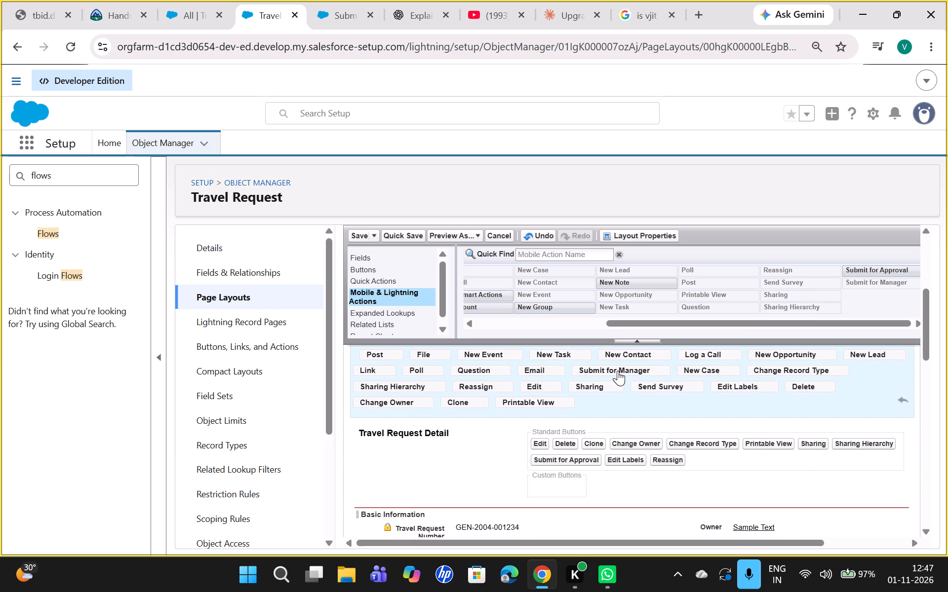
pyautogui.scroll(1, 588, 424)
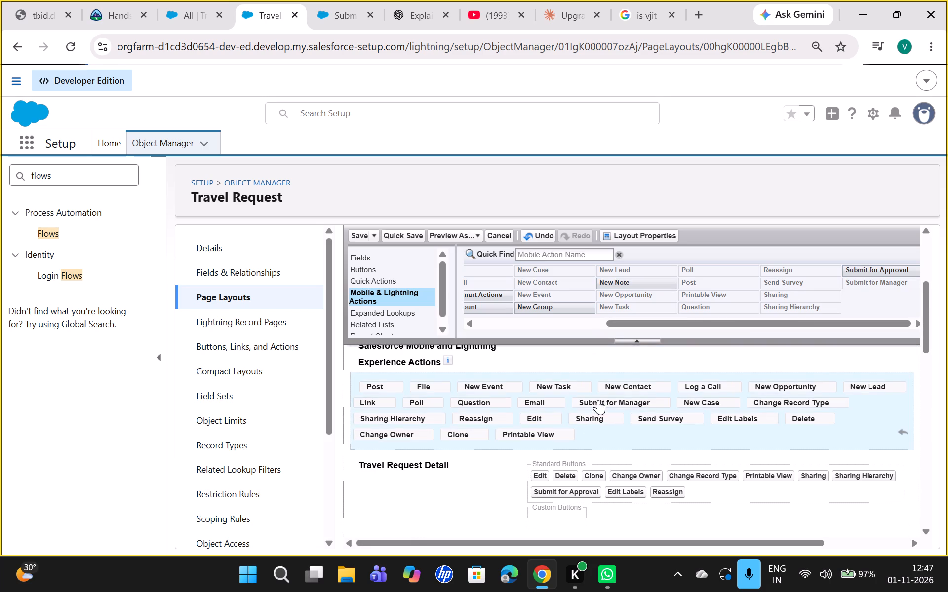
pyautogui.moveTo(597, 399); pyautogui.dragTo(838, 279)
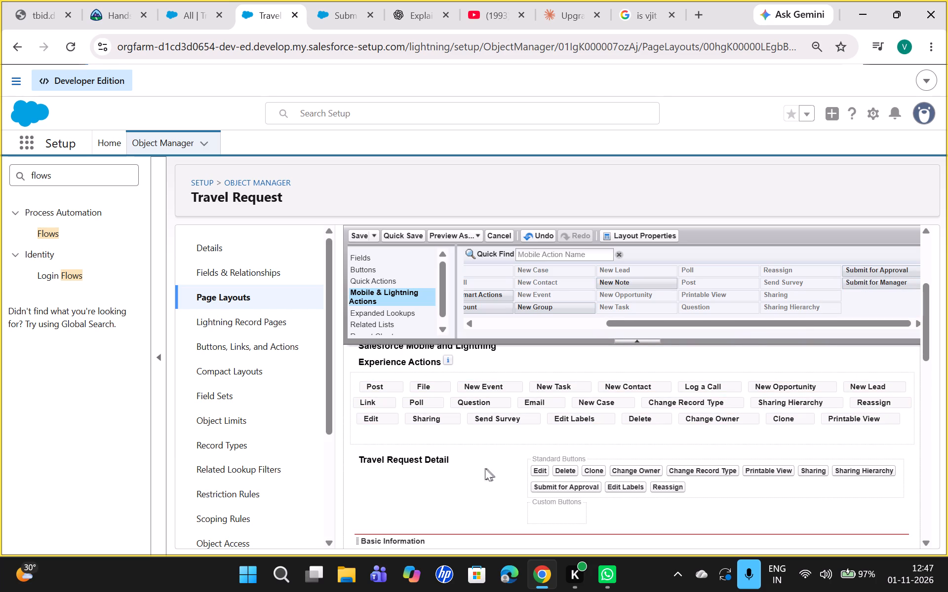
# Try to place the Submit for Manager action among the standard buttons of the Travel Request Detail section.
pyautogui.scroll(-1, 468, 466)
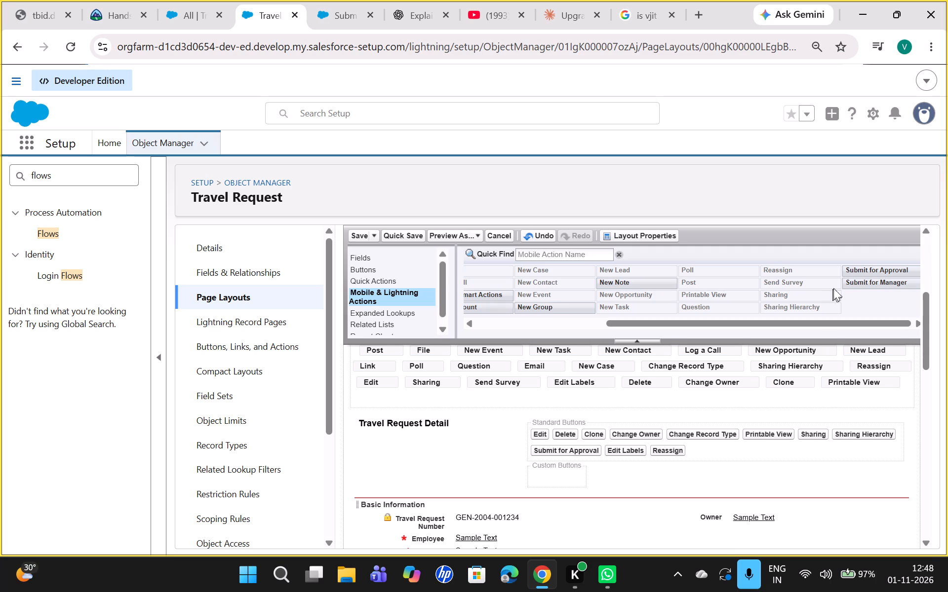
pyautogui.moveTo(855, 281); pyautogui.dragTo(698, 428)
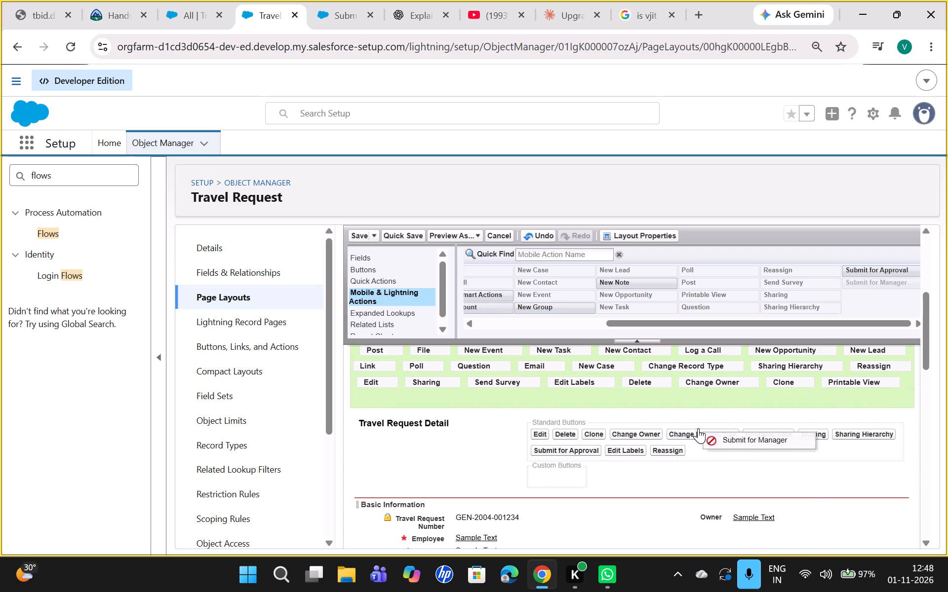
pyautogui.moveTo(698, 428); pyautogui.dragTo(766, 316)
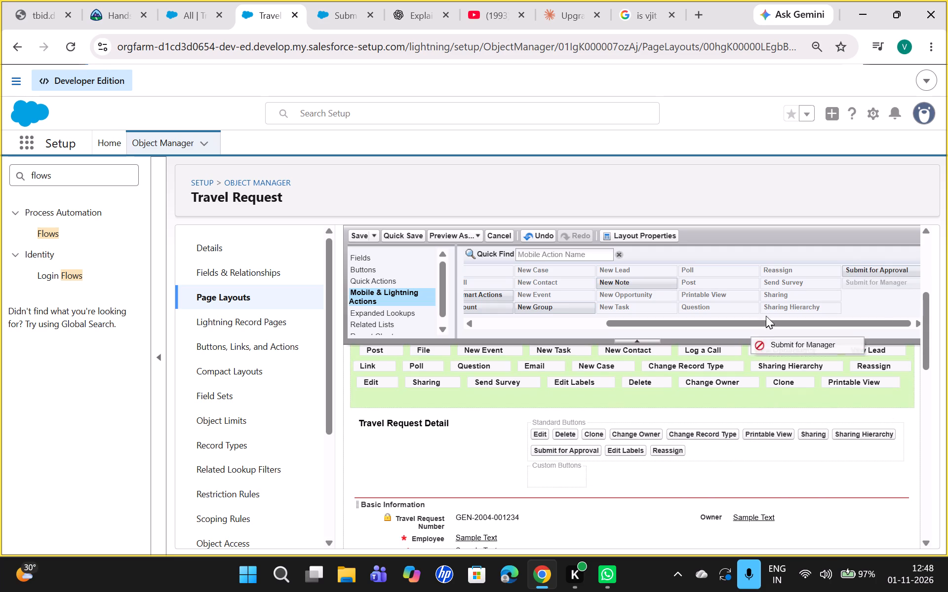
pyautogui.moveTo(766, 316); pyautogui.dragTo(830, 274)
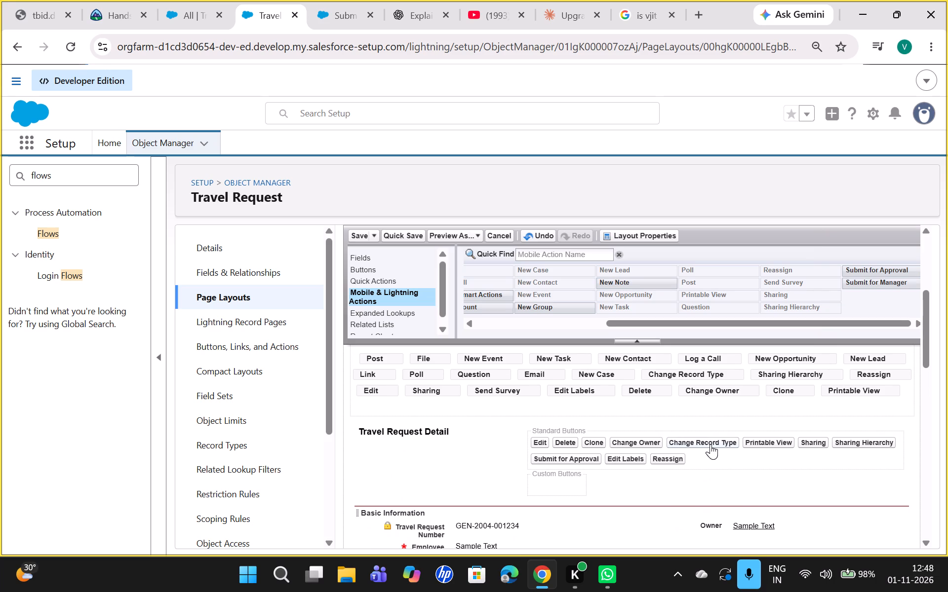
# Add the Submit for Manager action to the Salesforce Mobile and Lightning Experience Actions section and save the page layout.
pyautogui.scroll(-2, 711, 444)
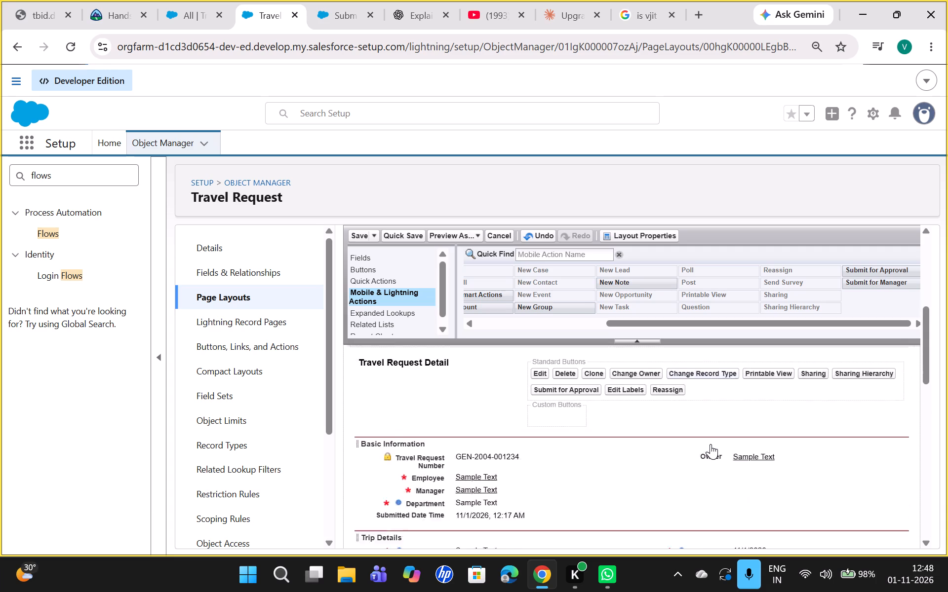
pyautogui.scroll(-2, 711, 444)
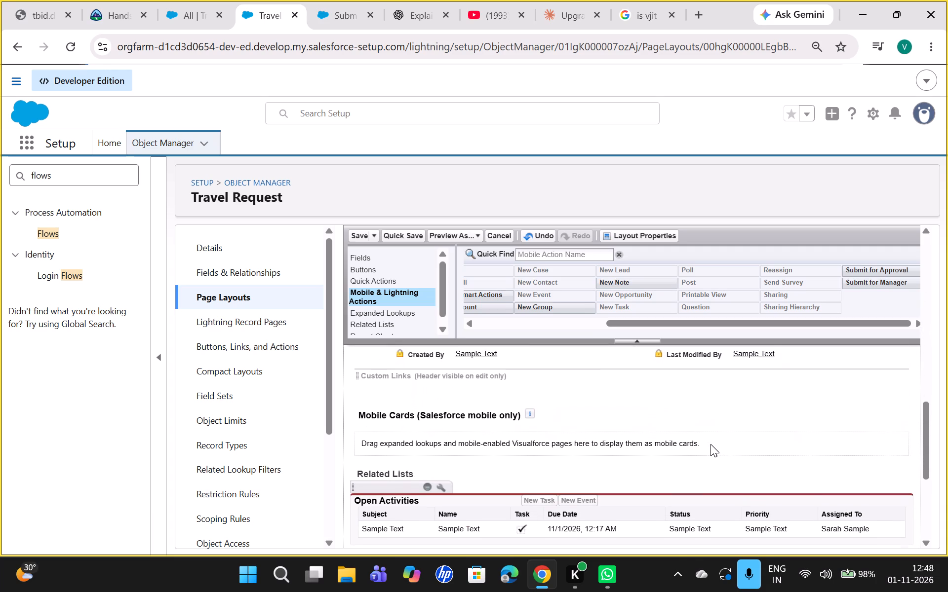
pyautogui.scroll(-1, 711, 444)
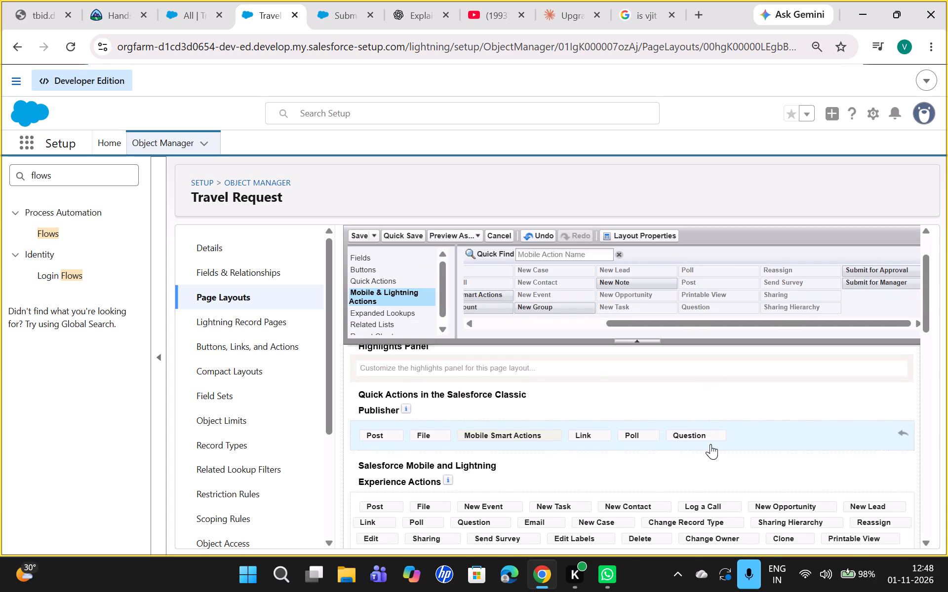
pyautogui.scroll(-2, 711, 444)
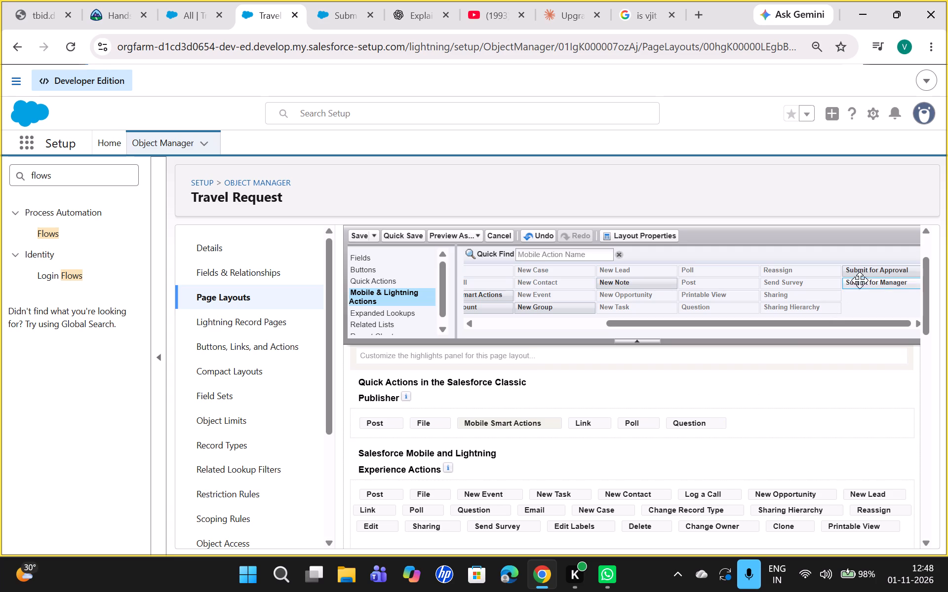
pyautogui.moveTo(862, 281); pyautogui.dragTo(602, 423)
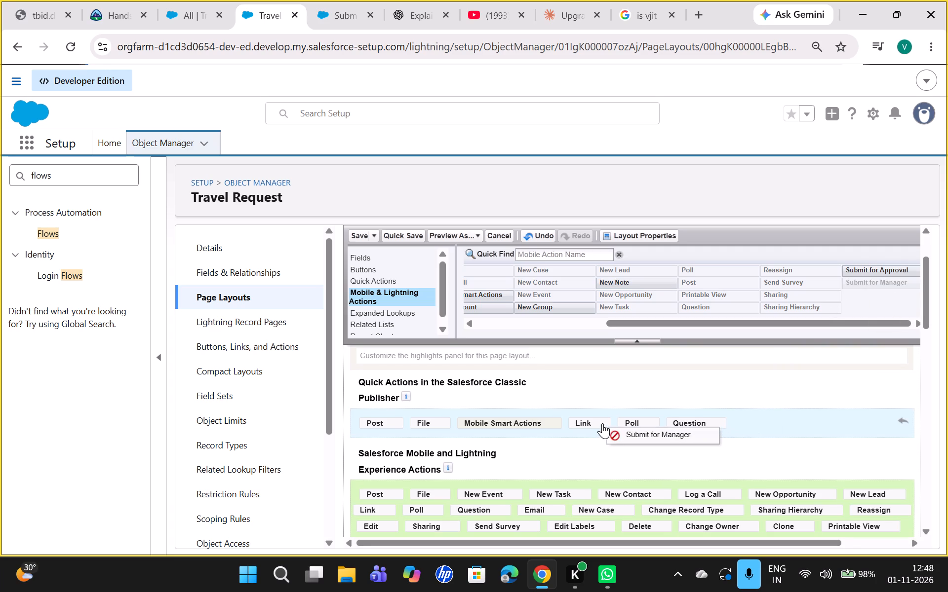
pyautogui.moveTo(602, 423); pyautogui.dragTo(742, 414)
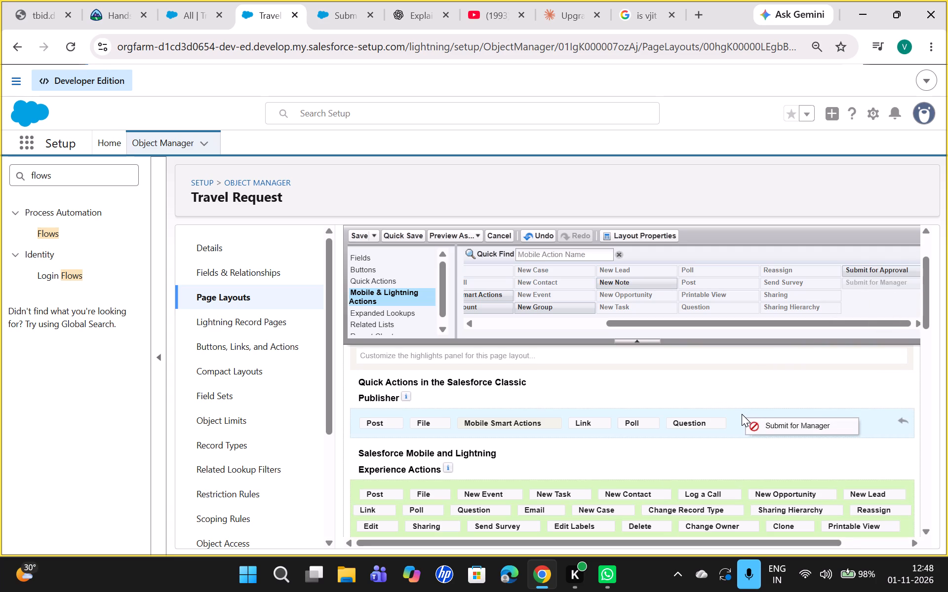
pyautogui.moveTo(742, 414); pyautogui.dragTo(723, 417)
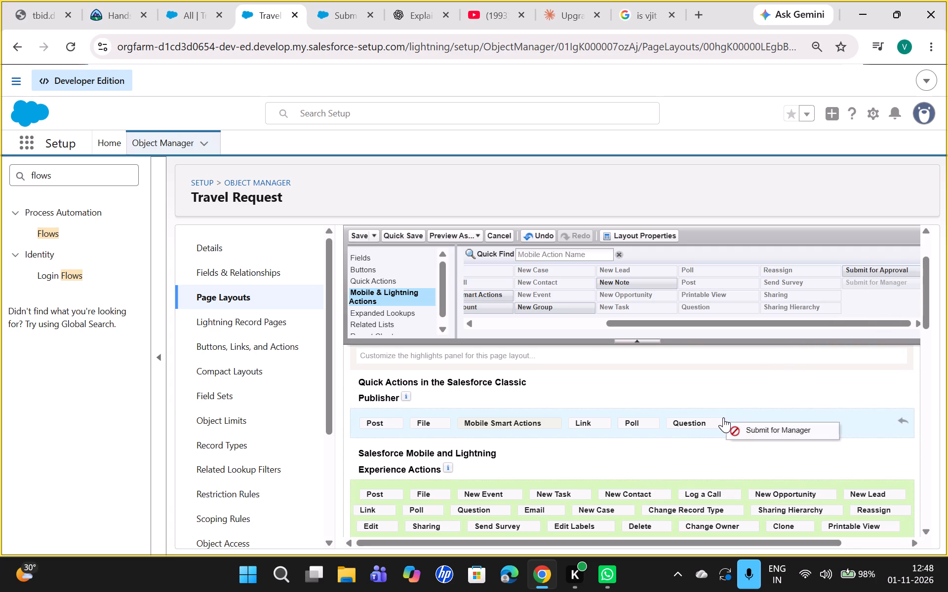
pyautogui.moveTo(723, 417); pyautogui.dragTo(614, 485)
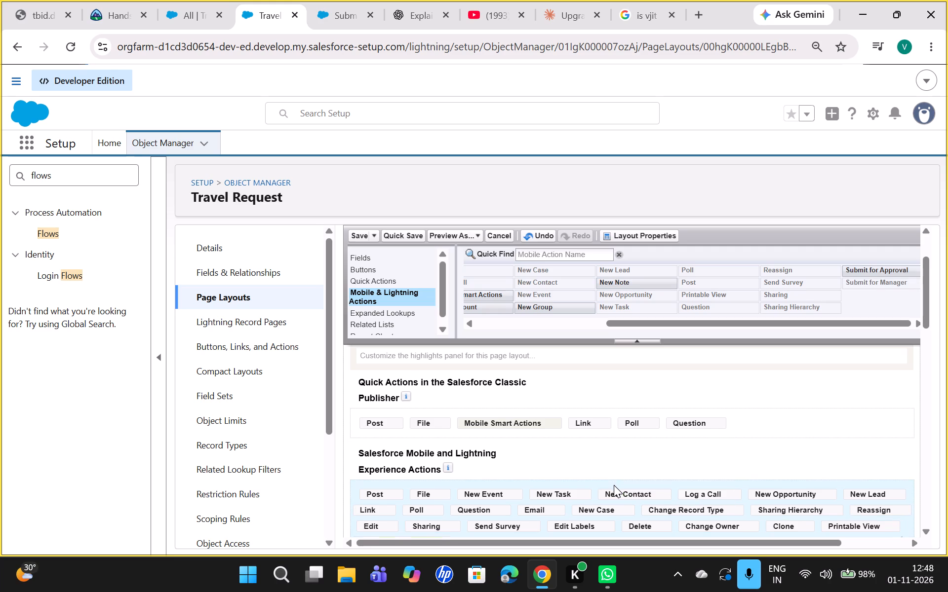
pyautogui.scroll(-2, 614, 485)
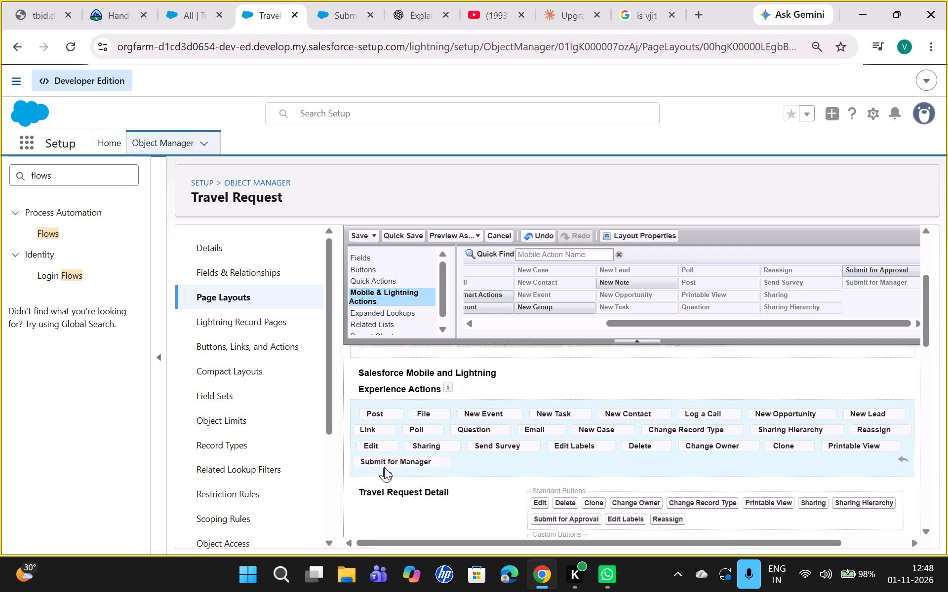
pyautogui.click(358, 237)
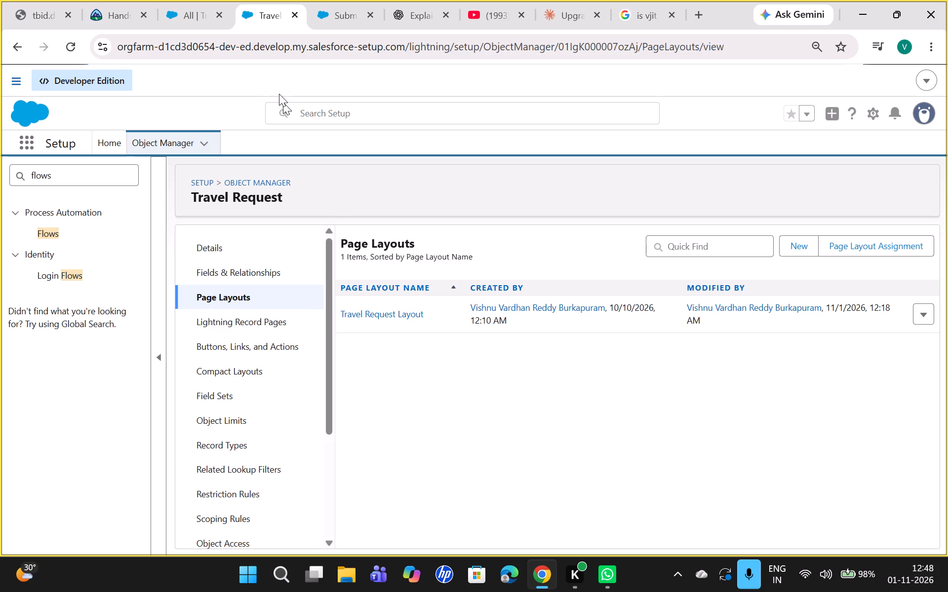
# Switch to the WanderRoster Travel Requests list, open the new Travel Request form and close it without saving.
pyautogui.click(186, 0)
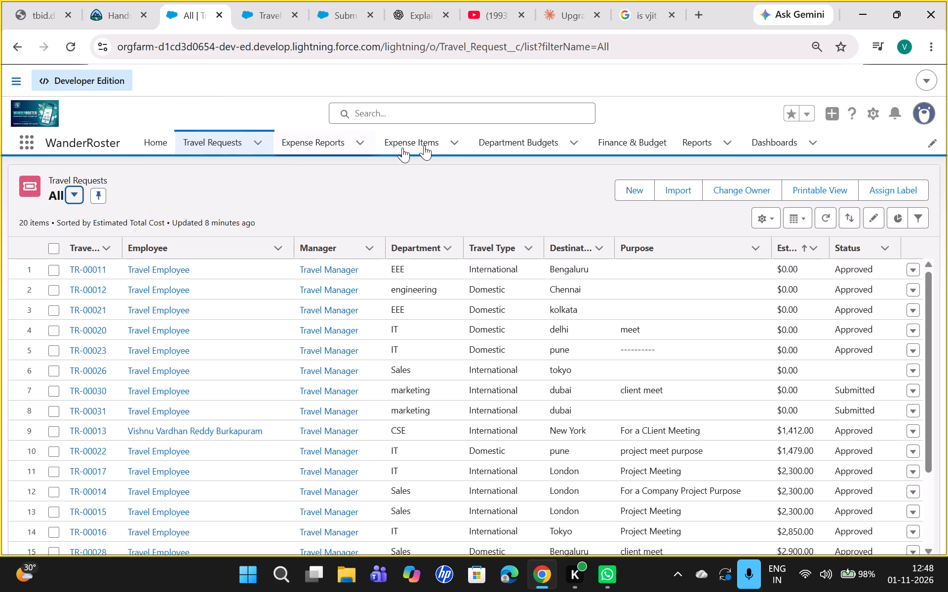
pyautogui.click(620, 188)
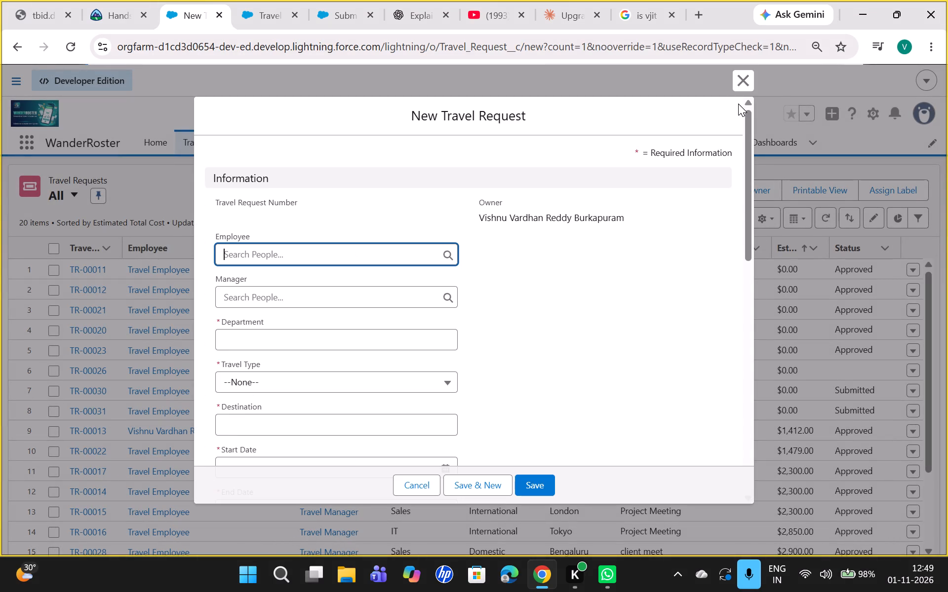
pyautogui.click(745, 82)
# Look through the Travel Employee user page opened from request TR-00030, and return to the Travel Requests list.
pyautogui.scroll(-6, 537, 433)
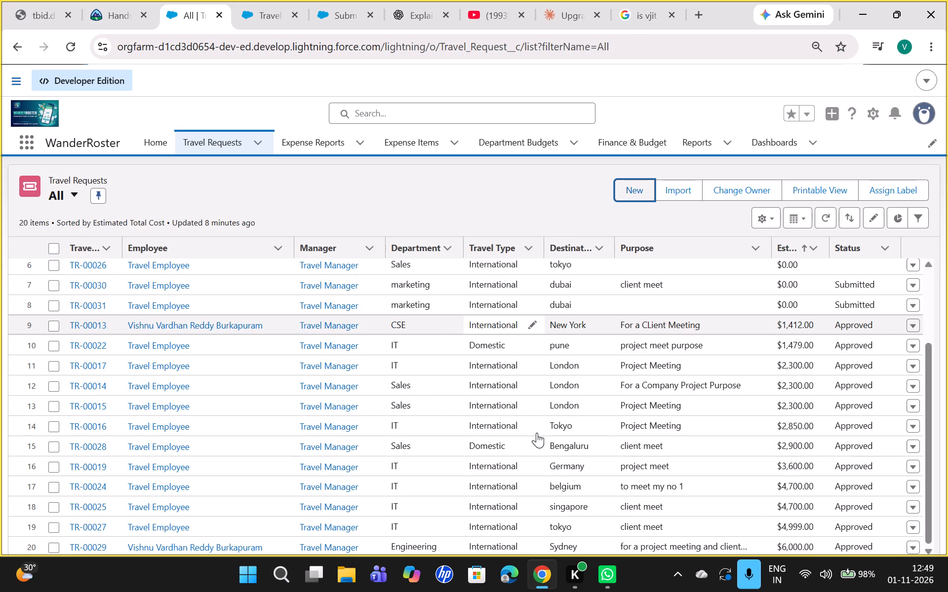
pyautogui.scroll(1, 537, 433)
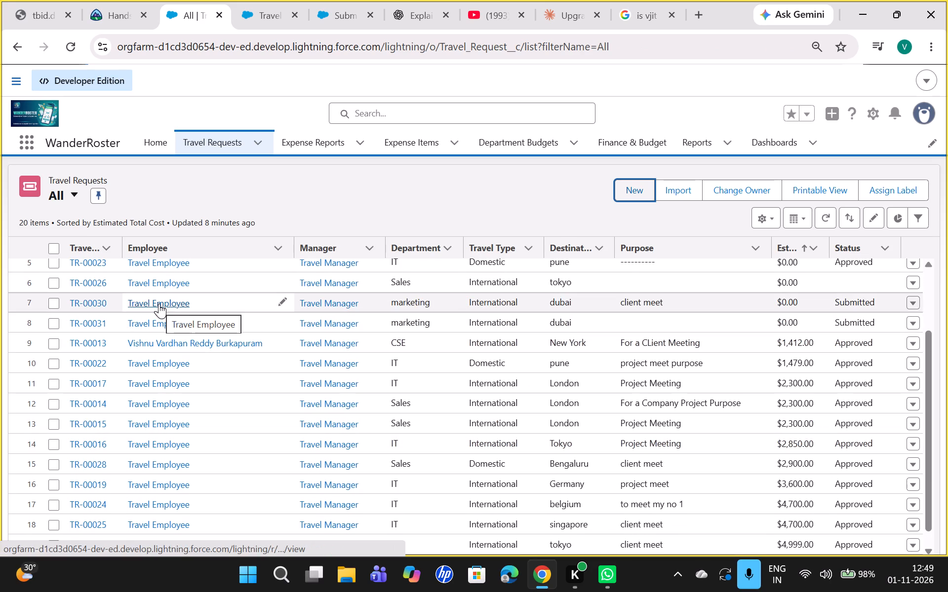
pyautogui.click(159, 303)
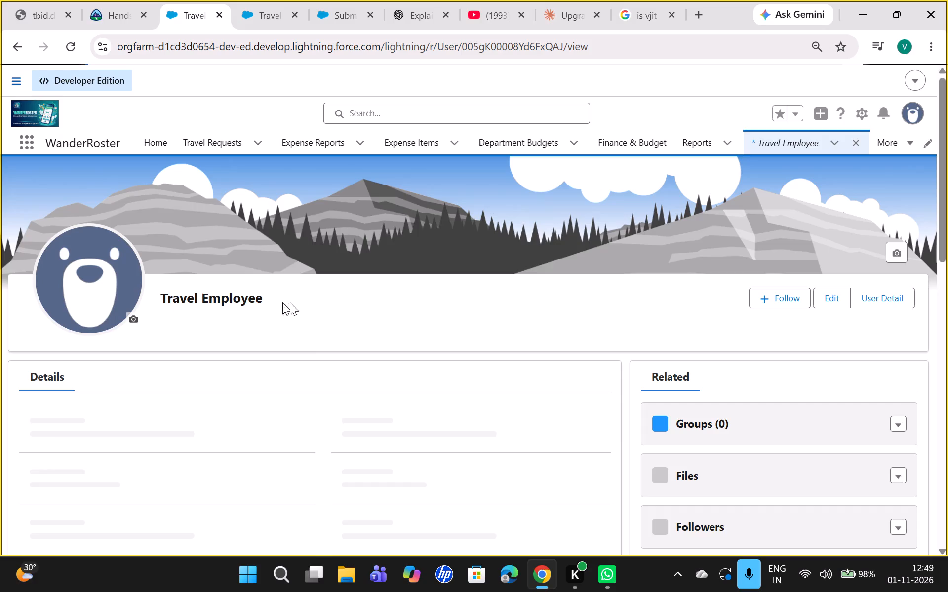
pyautogui.scroll(-2, 423, 372)
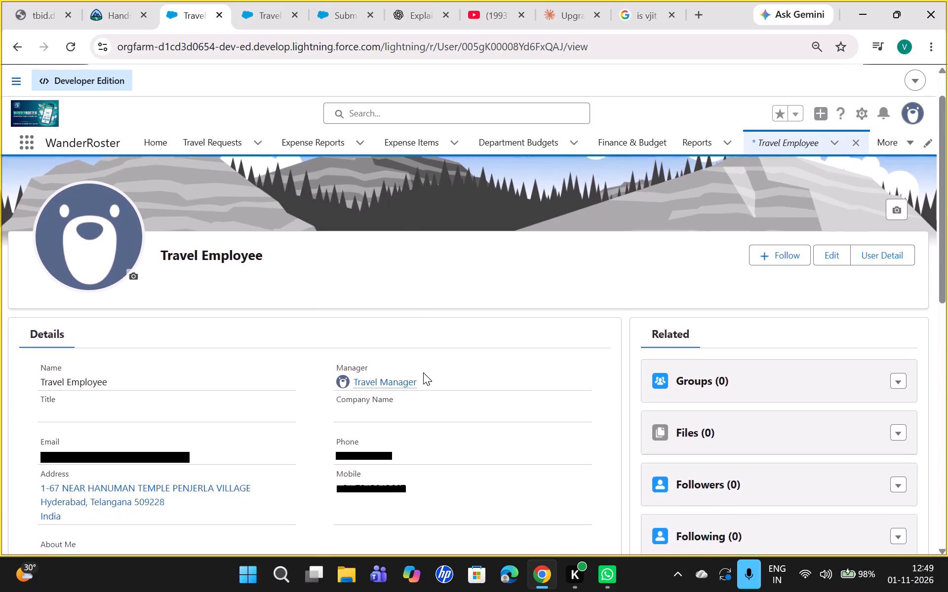
pyautogui.scroll(-2, 423, 372)
pyautogui.scroll(1, 423, 372)
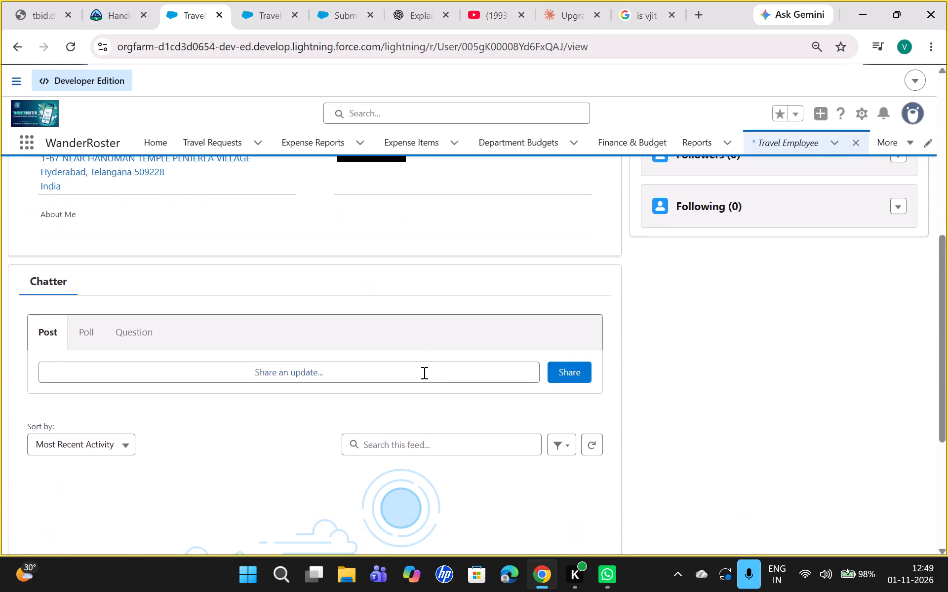
pyautogui.scroll(1, 423, 372)
pyautogui.click(205, 140)
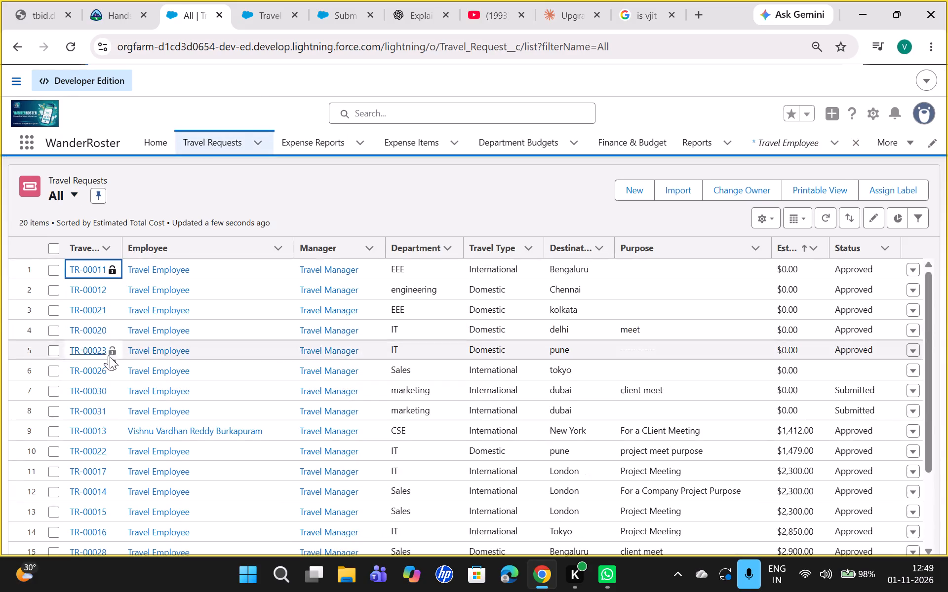
# Run the Submit for Manager action on request TR-00030, dismiss its dialog, and look over the record's other available actions.
pyautogui.click(91, 392)
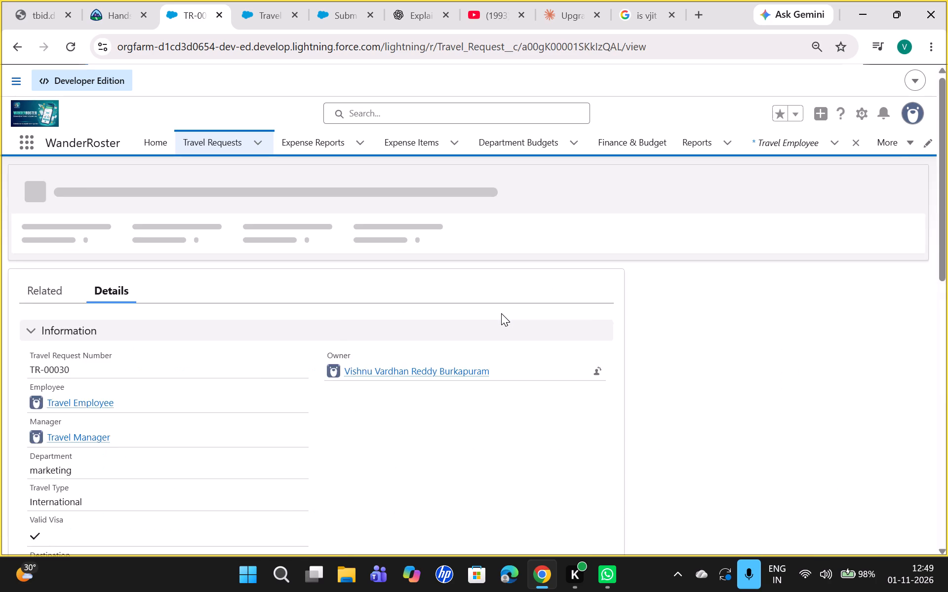
pyautogui.scroll(-7, 501, 313)
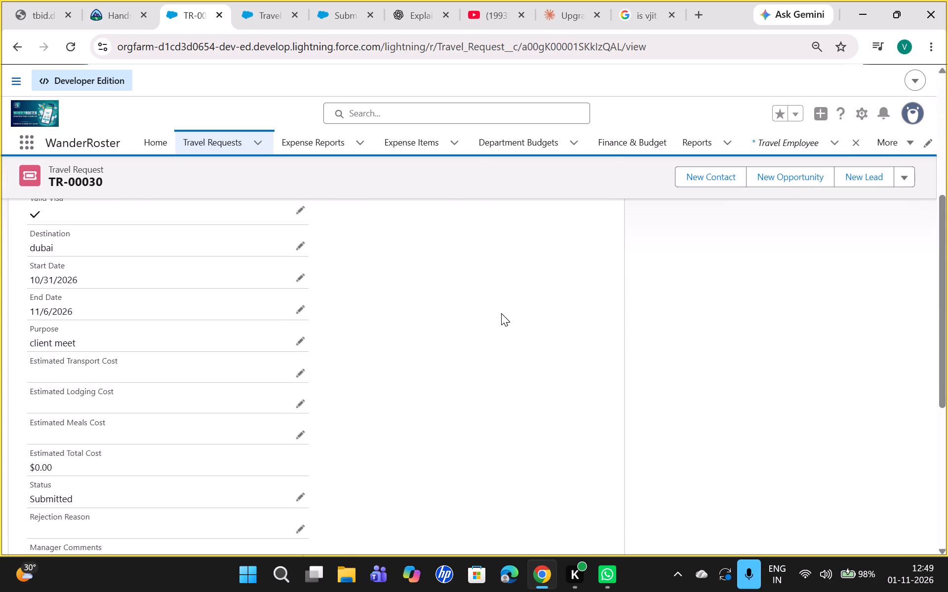
pyautogui.click(908, 173)
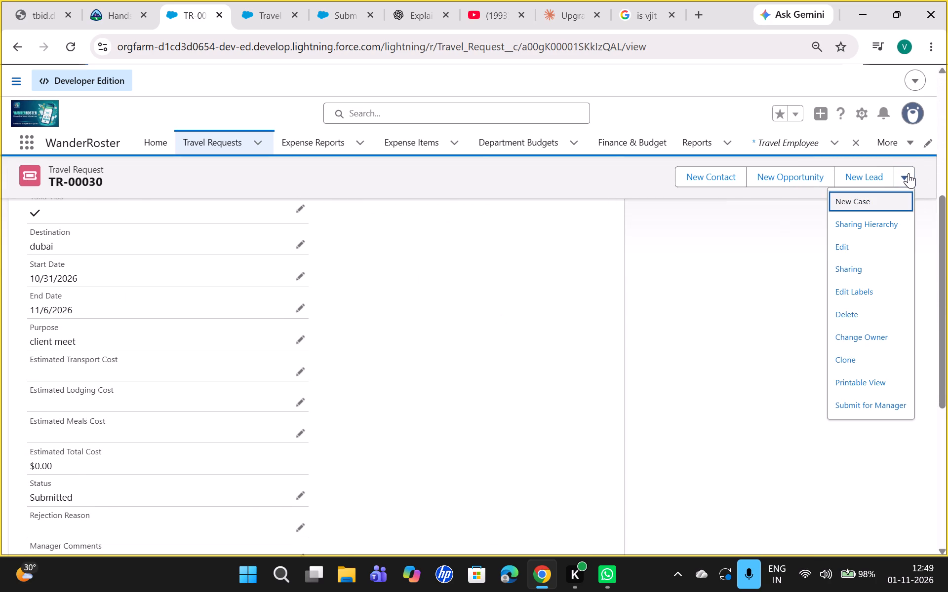
pyautogui.scroll(-2, 887, 339)
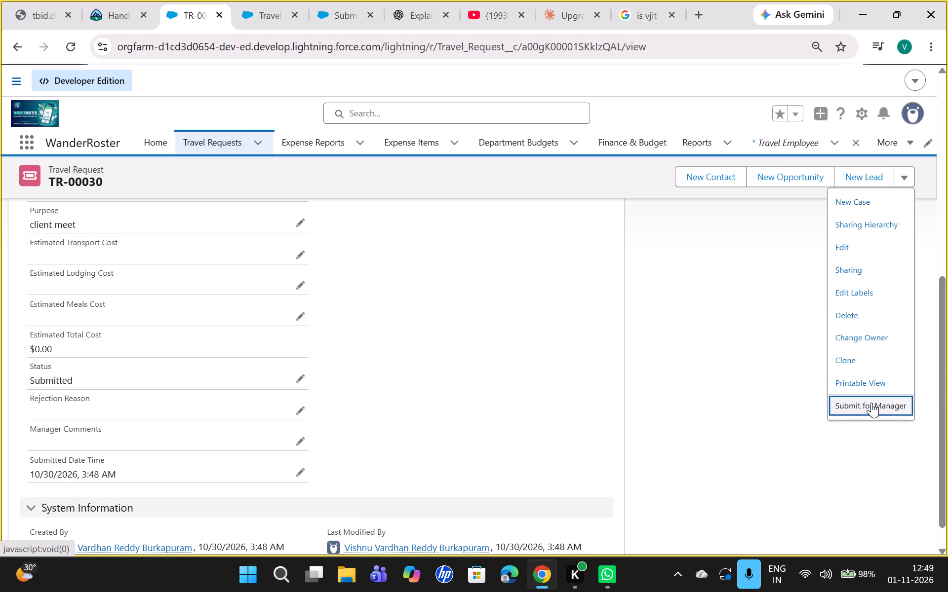
pyautogui.click(868, 402)
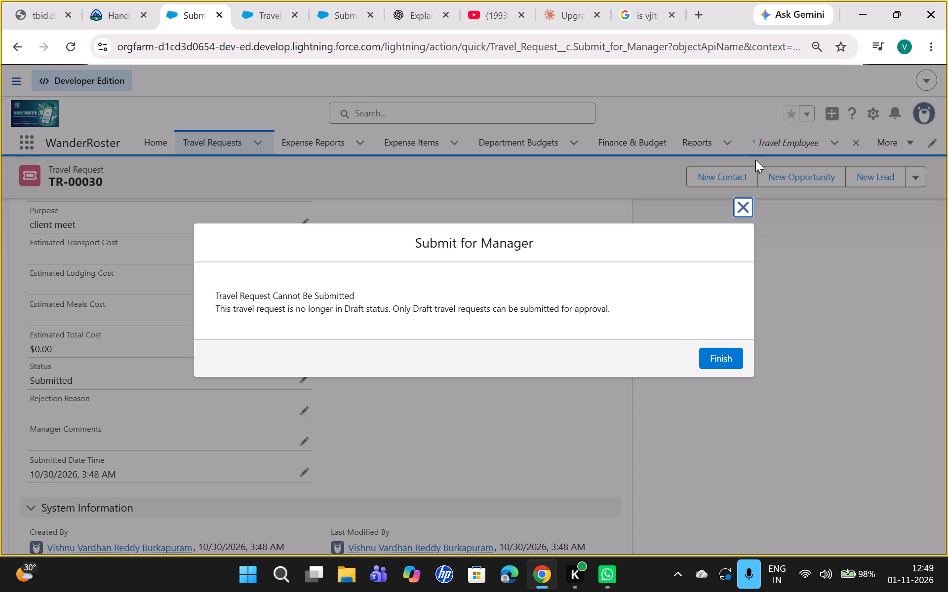
pyautogui.click(747, 210)
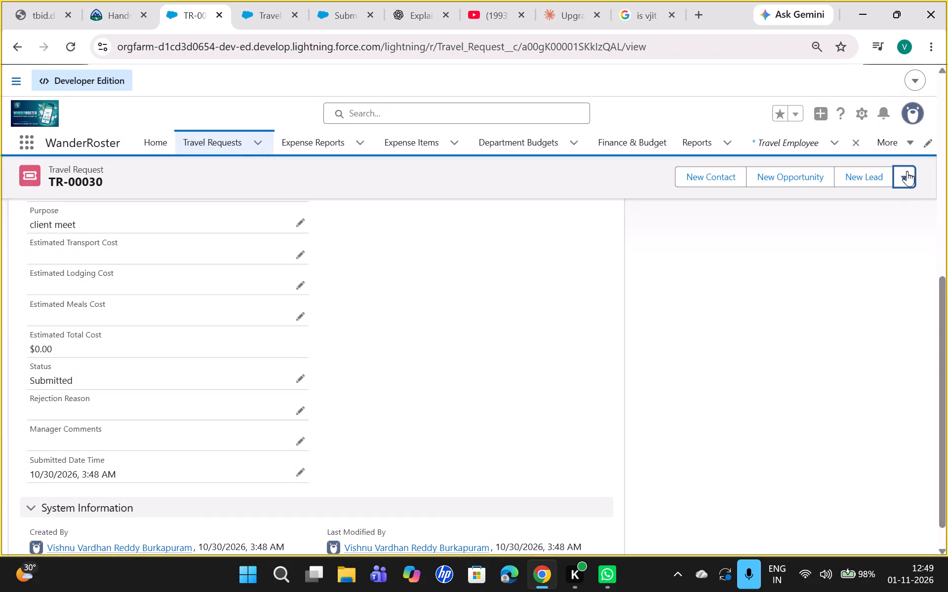
pyautogui.click(907, 174)
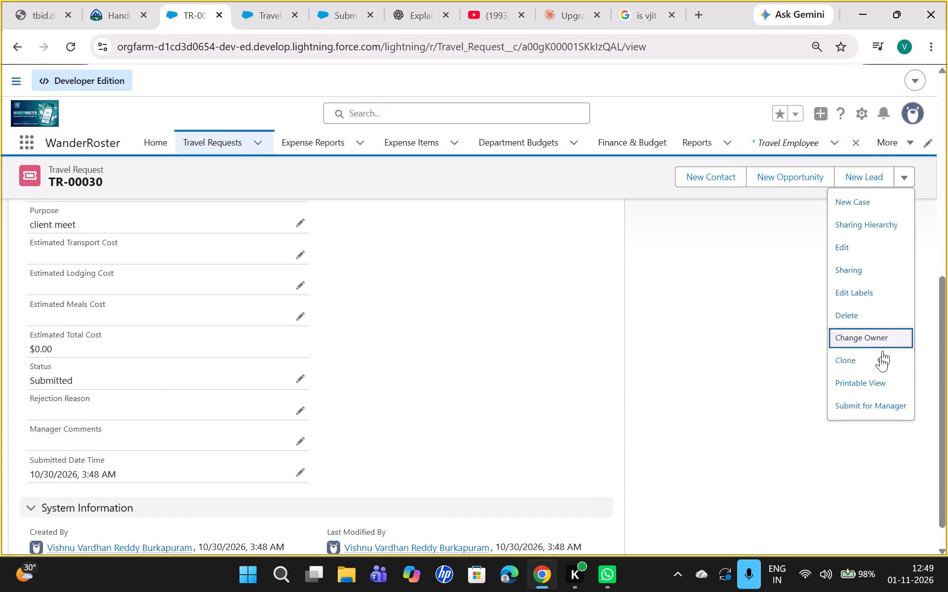
pyautogui.scroll(1, 880, 357)
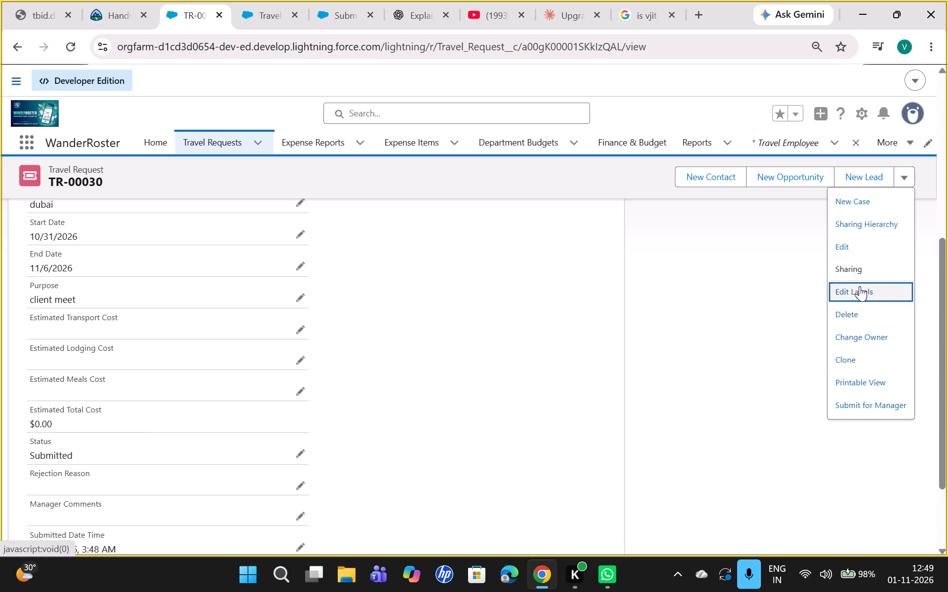
pyautogui.click(755, 315)
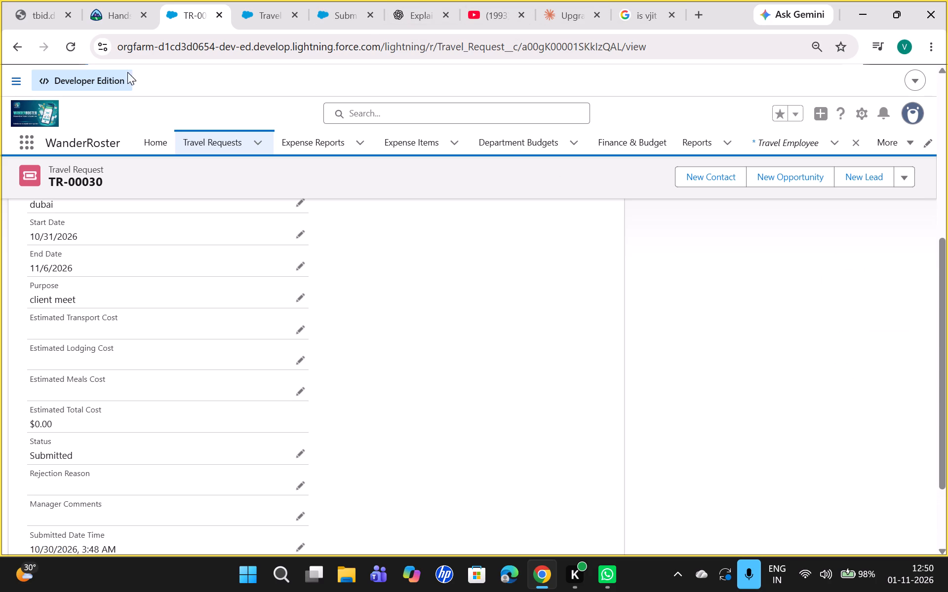
# Check the actions offered on request TR-00031 and those for TR-00030 in the Travel Requests list.
pyautogui.doubleClick(221, 146)
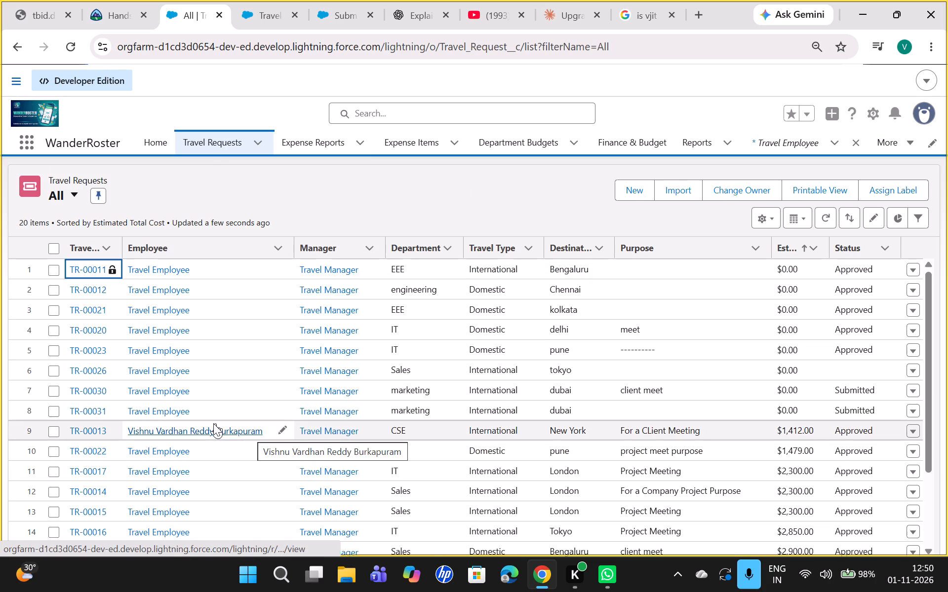
pyautogui.click(85, 414)
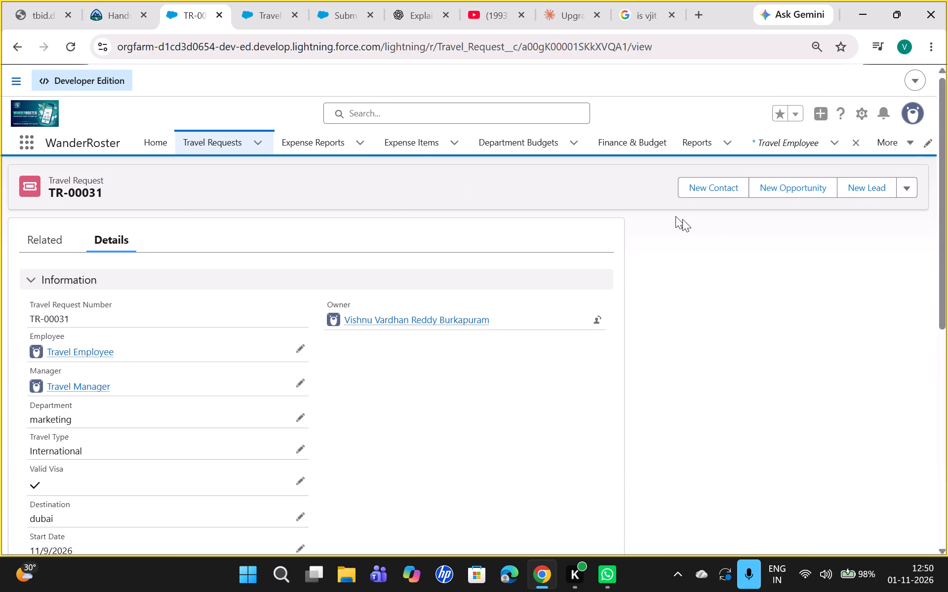
pyautogui.click(906, 181)
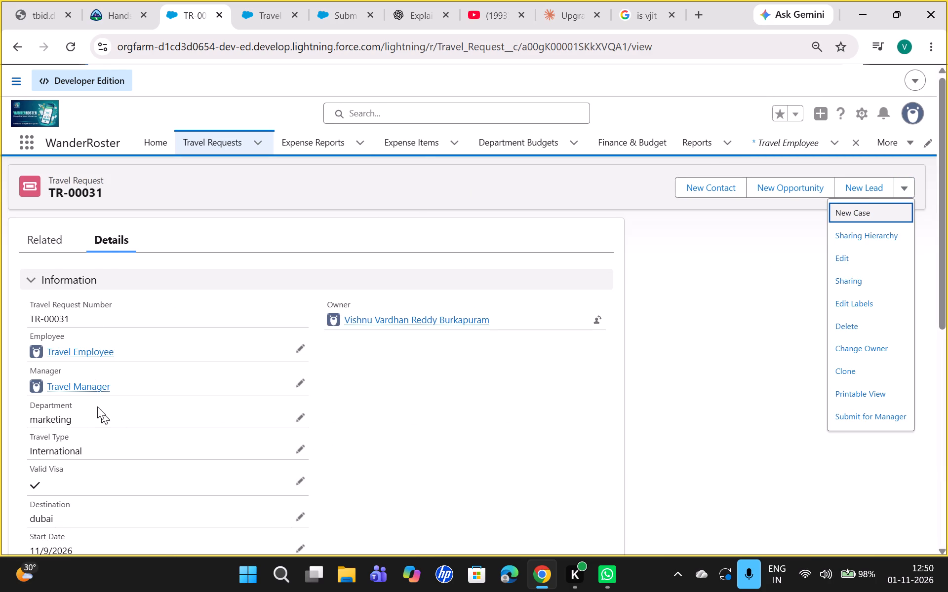
pyautogui.click(213, 146)
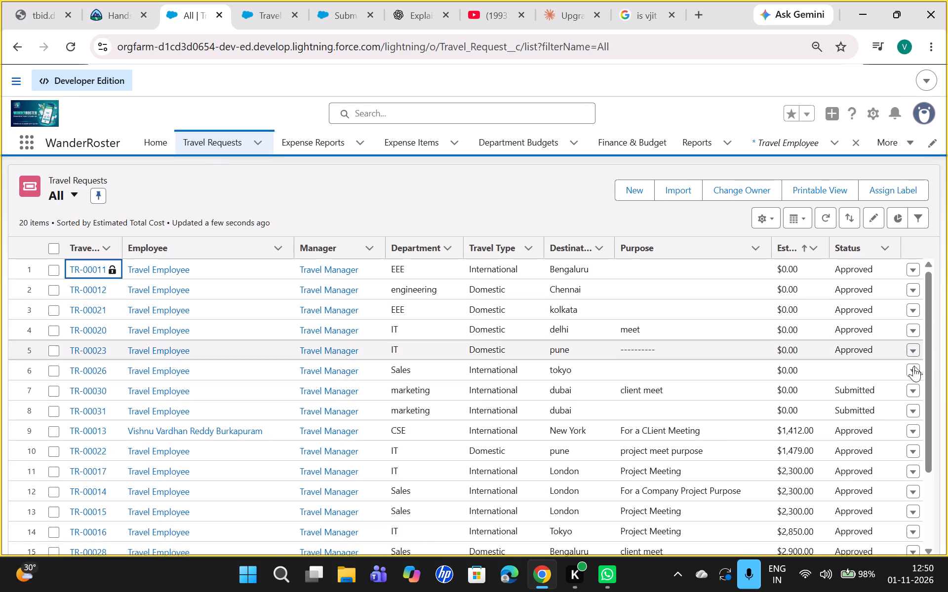
pyautogui.click(911, 390)
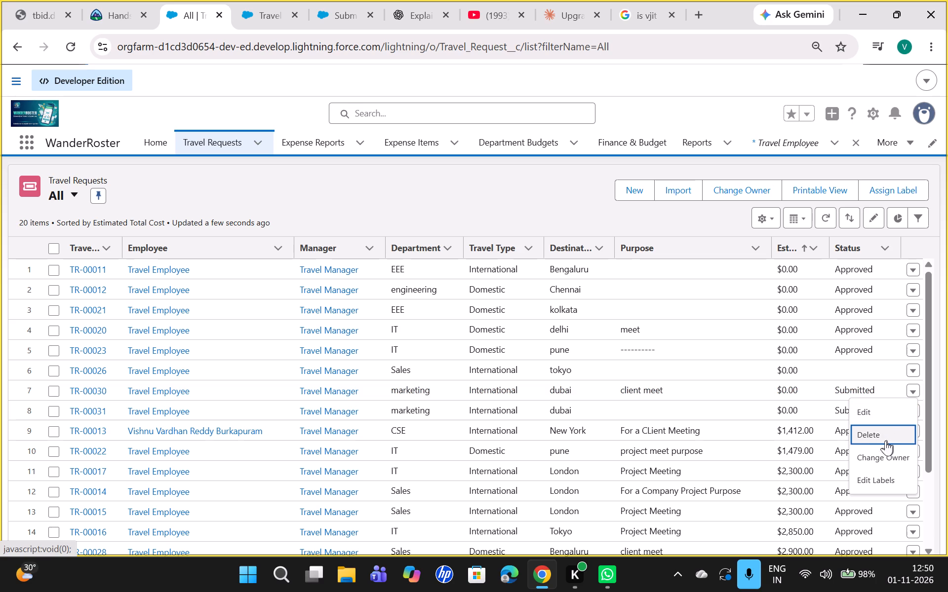
# Start a new travel request with Travel Employee as Employee, Travel Manager as Manager and engineering as Department.
pyautogui.click(642, 184)
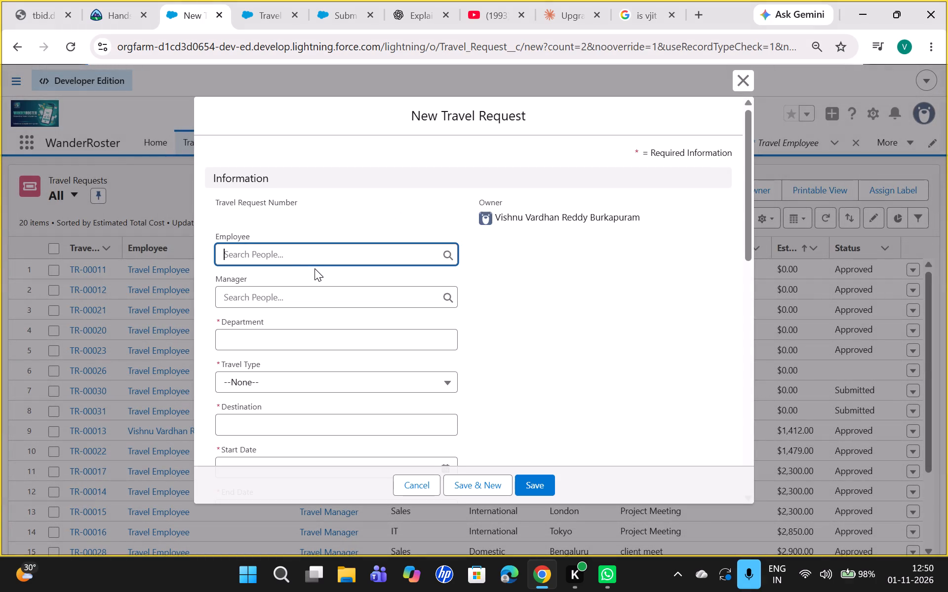
pyautogui.click(285, 243)
pyautogui.click(283, 251)
pyautogui.click(272, 306)
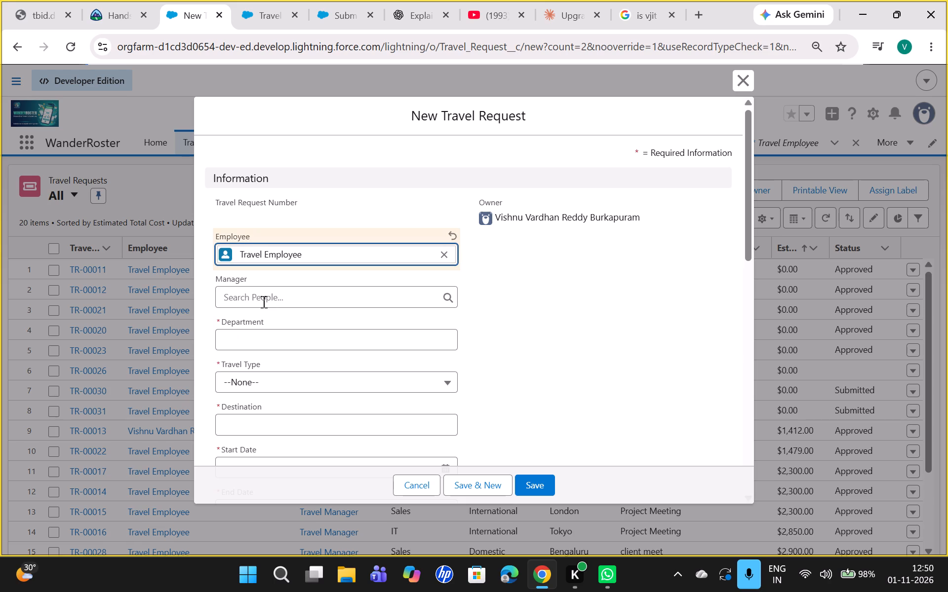
pyautogui.click(263, 301)
pyautogui.click(283, 361)
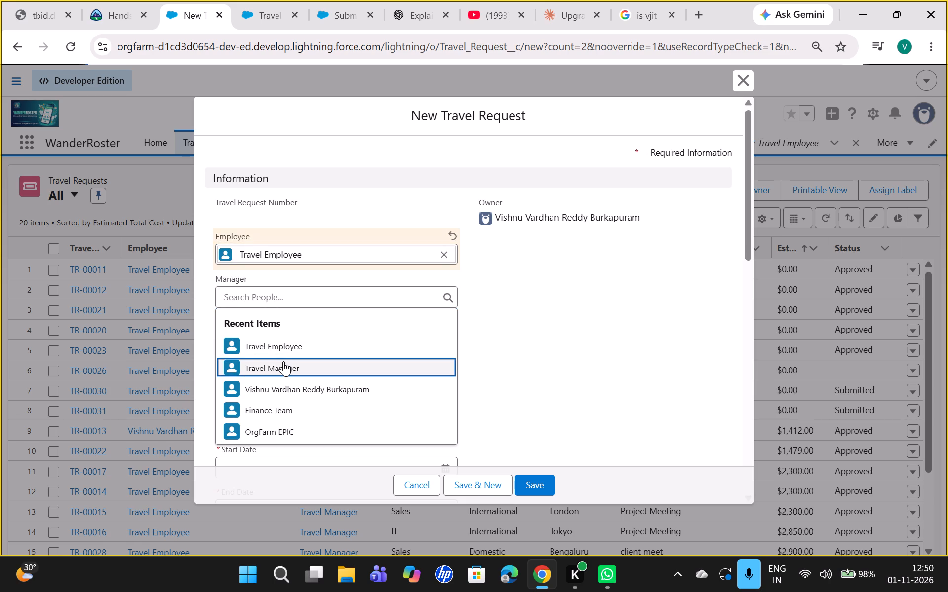
pyautogui.click(255, 338)
pyautogui.click(303, 392)
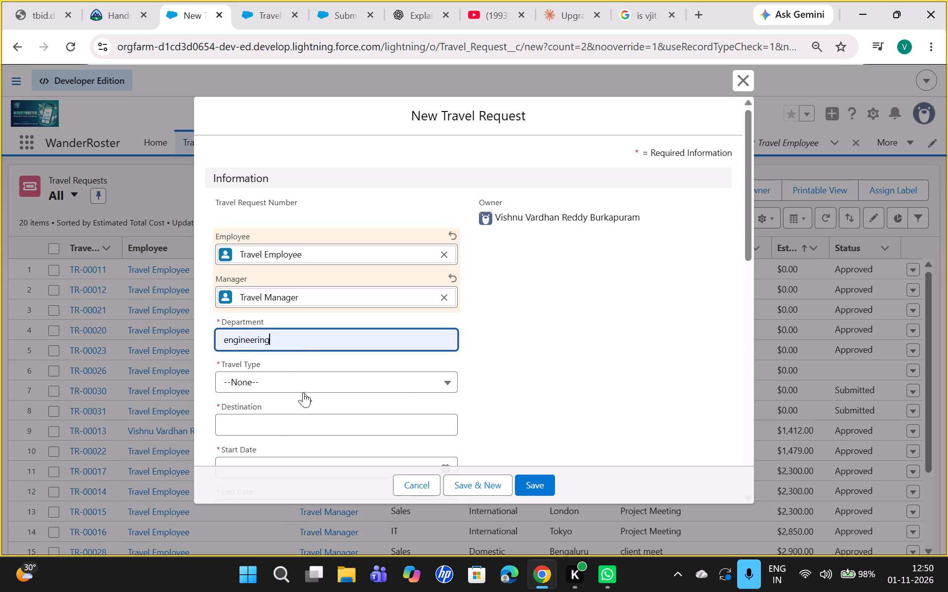
# Set the request's Travel Type to International, mark Valid Visa, and enter tokyo as the Destination.
pyautogui.click(285, 381)
pyautogui.click(288, 445)
pyautogui.scroll(-1, 288, 445)
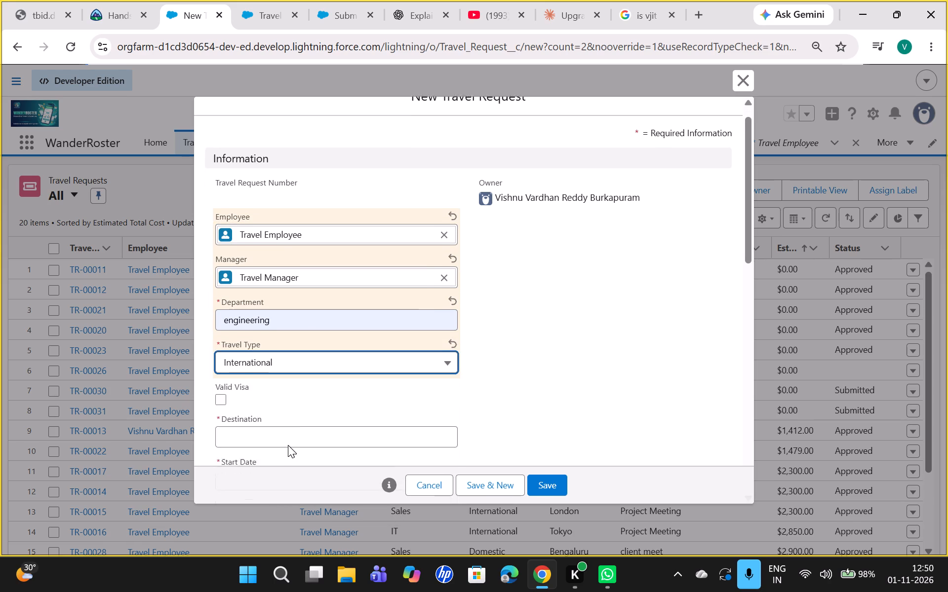
pyautogui.scroll(-1, 288, 445)
pyautogui.click(218, 375)
pyautogui.click(219, 377)
pyautogui.scroll(-1, 219, 377)
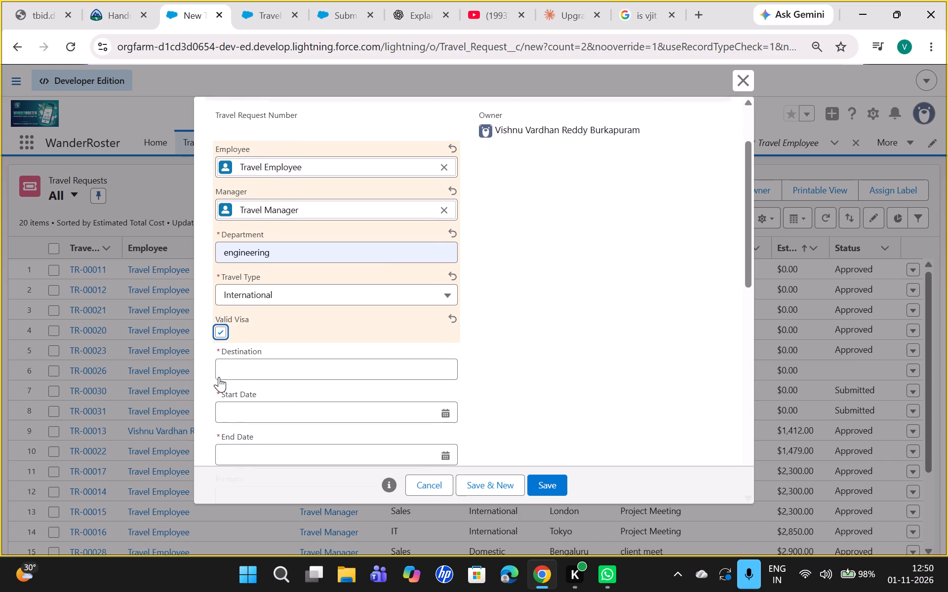
pyautogui.scroll(-1, 219, 377)
pyautogui.click(243, 359)
pyautogui.click(310, 413)
# Set the Start Date to 11/2/2026 and the End Date to 11/7/2026, and save the travel request.
pyautogui.scroll(-1, 310, 413)
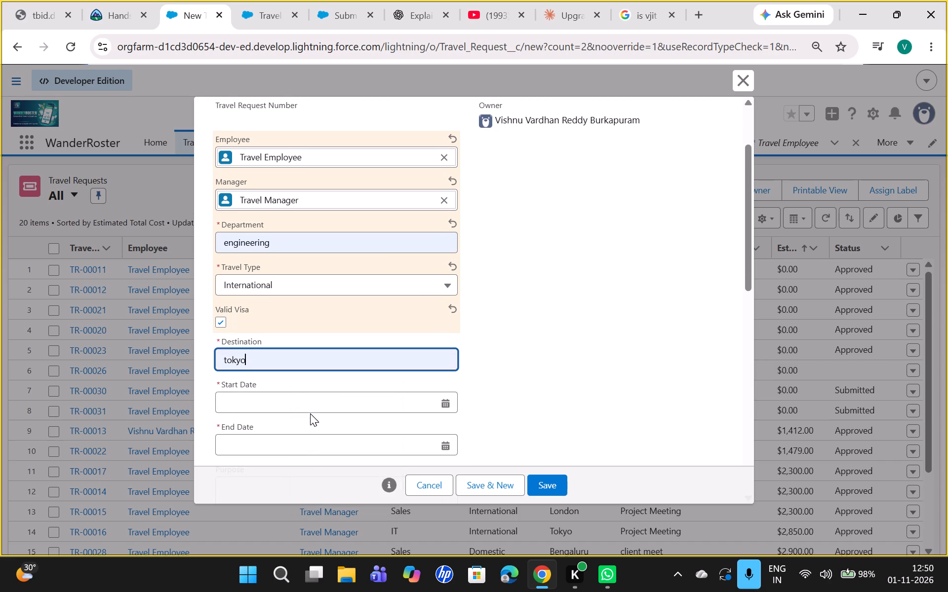
pyautogui.scroll(-1, 310, 413)
pyautogui.click(306, 409)
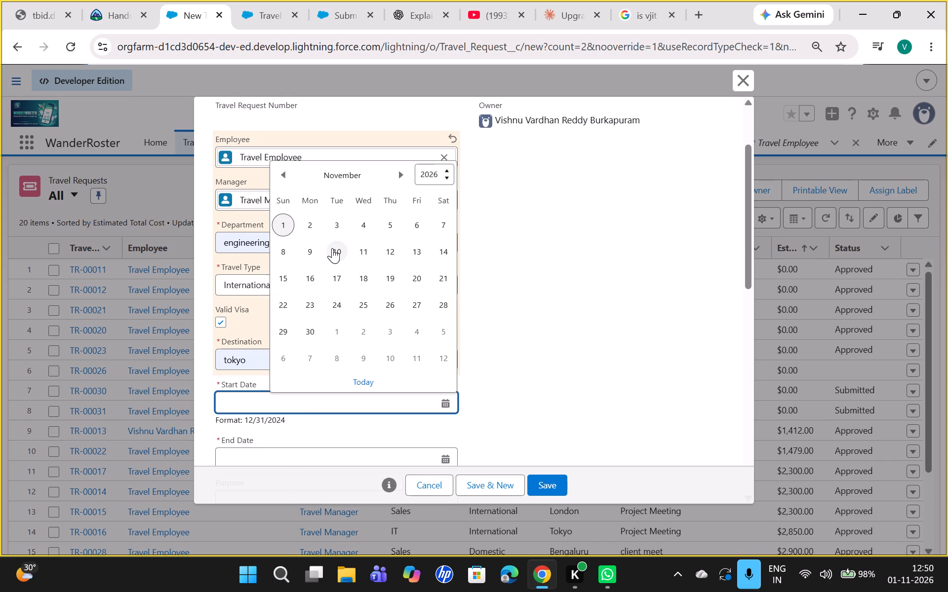
pyautogui.click(306, 226)
pyautogui.scroll(-2, 306, 226)
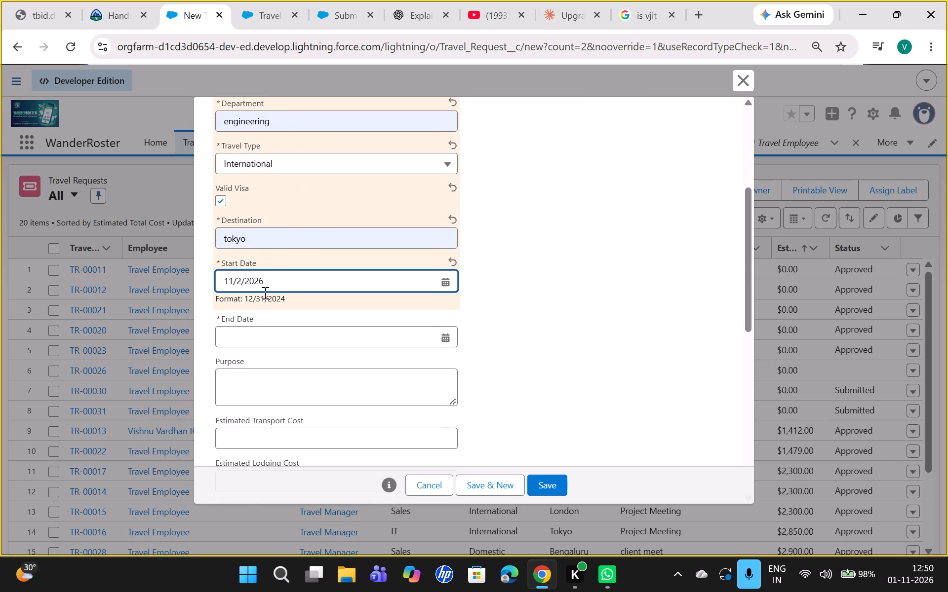
pyautogui.click(283, 338)
pyautogui.click(446, 156)
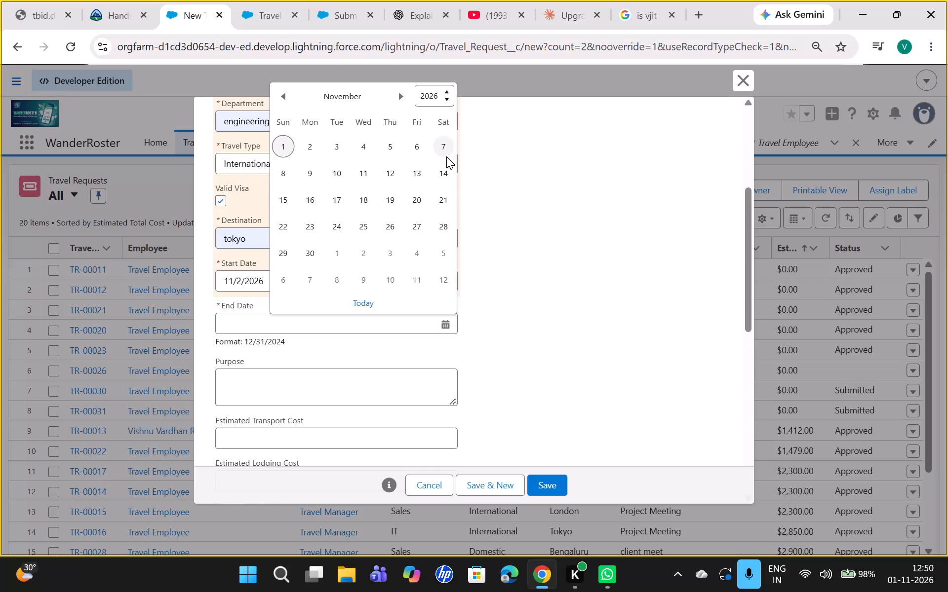
pyautogui.scroll(-1, 446, 156)
pyautogui.click(443, 150)
pyautogui.scroll(-1, 443, 150)
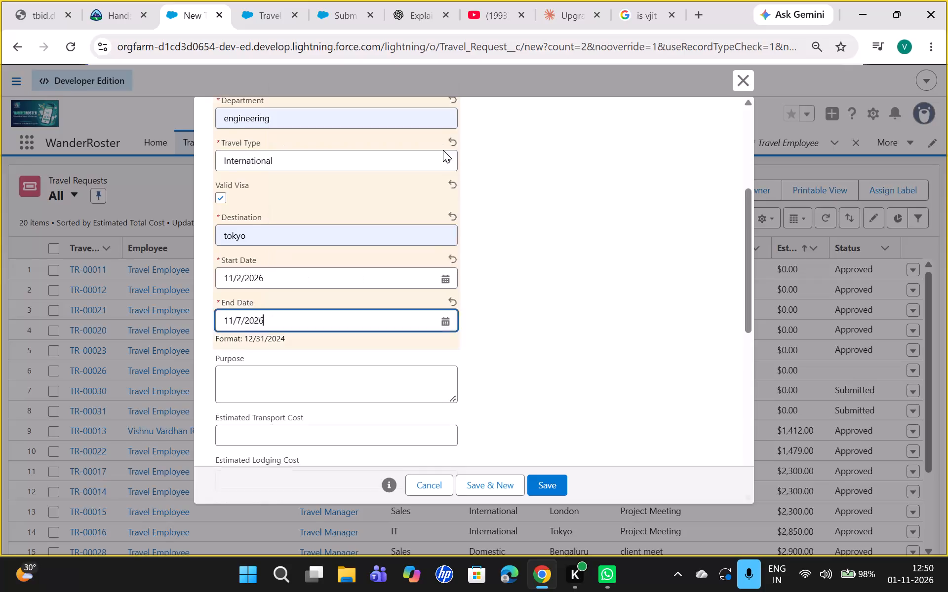
pyautogui.scroll(-1, 443, 150)
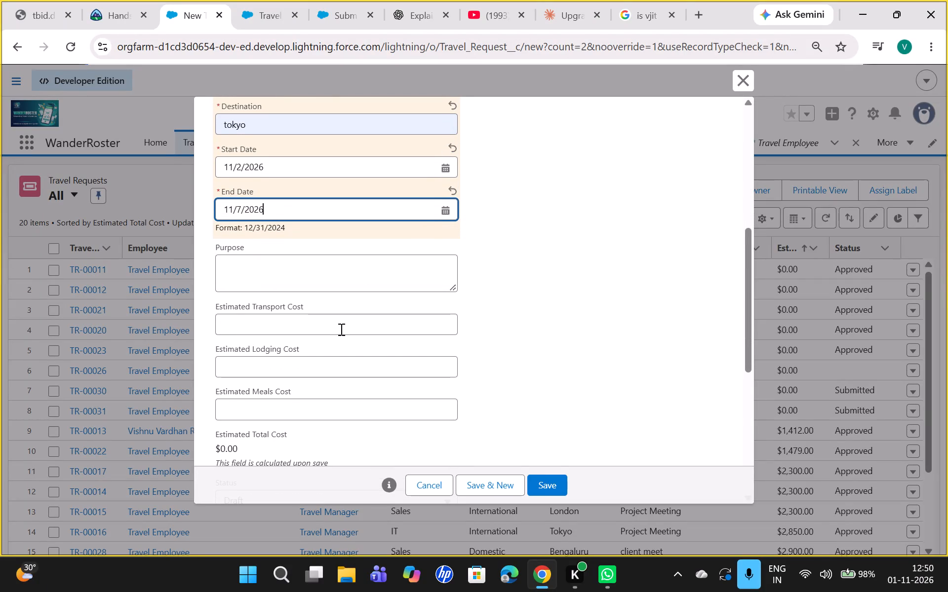
pyautogui.scroll(-4, 340, 329)
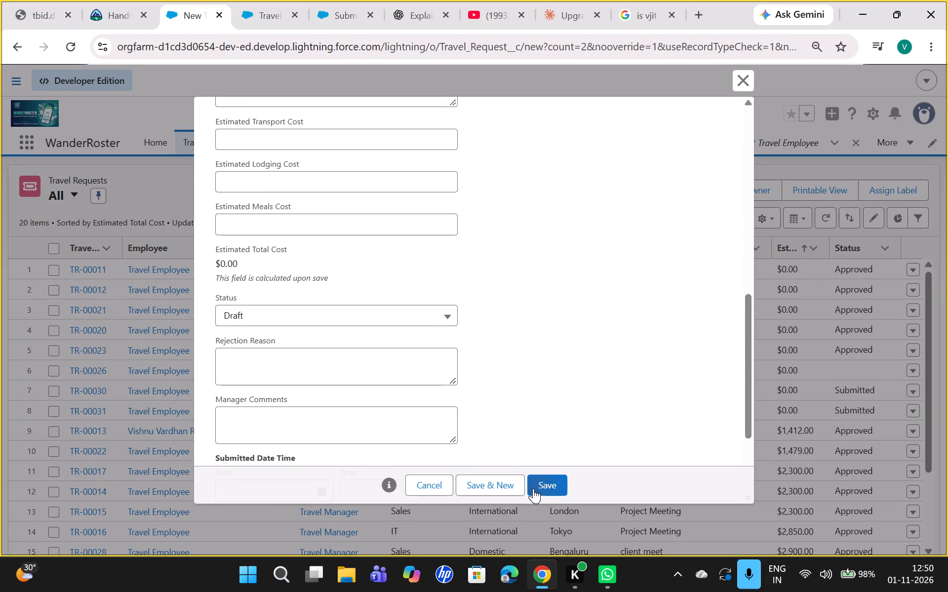
pyautogui.click(533, 488)
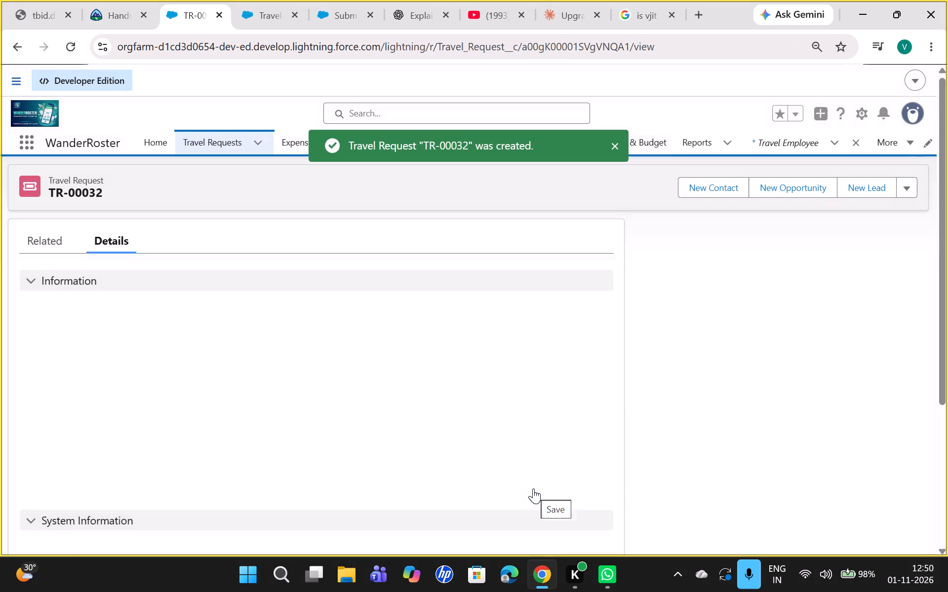
# Try to run the Submit for Manager action on the new tokyo travel request, and close its dialog.
pyautogui.click(905, 182)
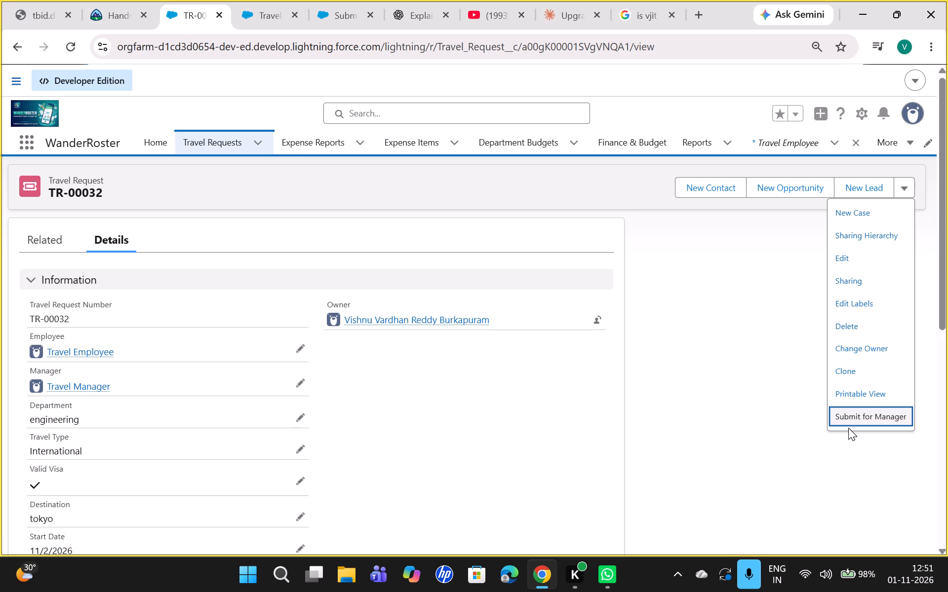
pyautogui.click(847, 415)
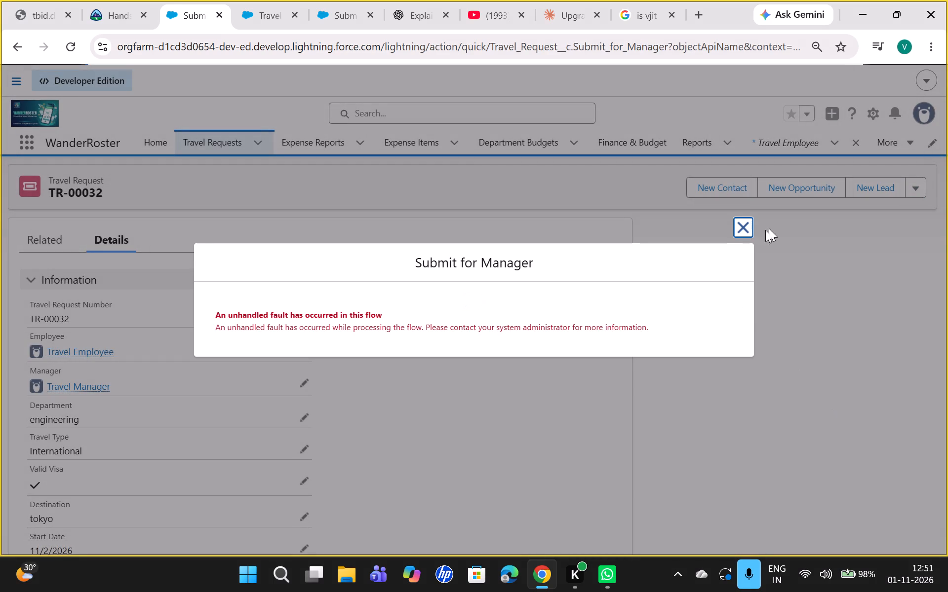
pyautogui.click(740, 219)
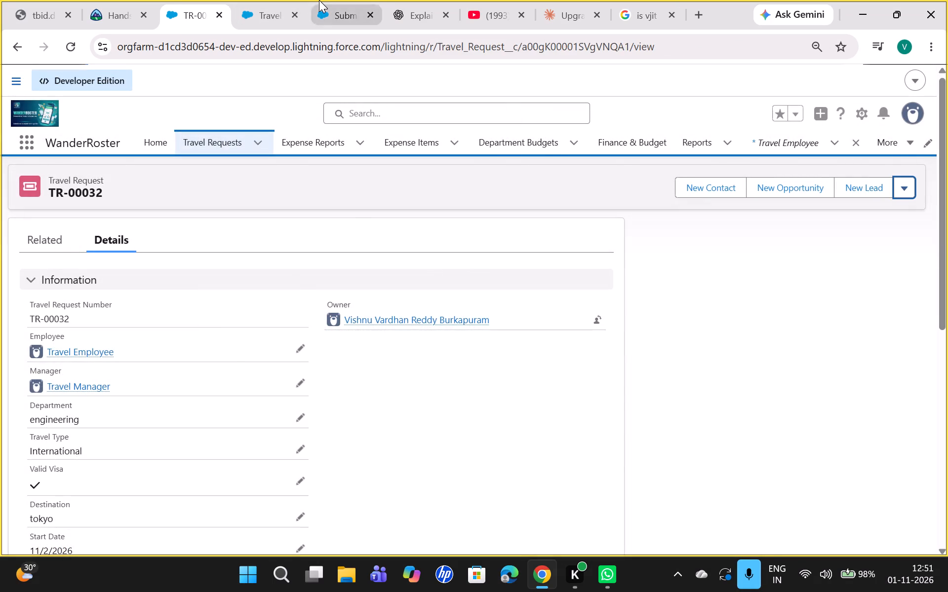
# Add the Submit for Approval action to the Travel Request Layout's mobile and Lightning actions, between Sharing and Send Survey, and save the layout.
pyautogui.click(319, 0)
pyautogui.click(276, 0)
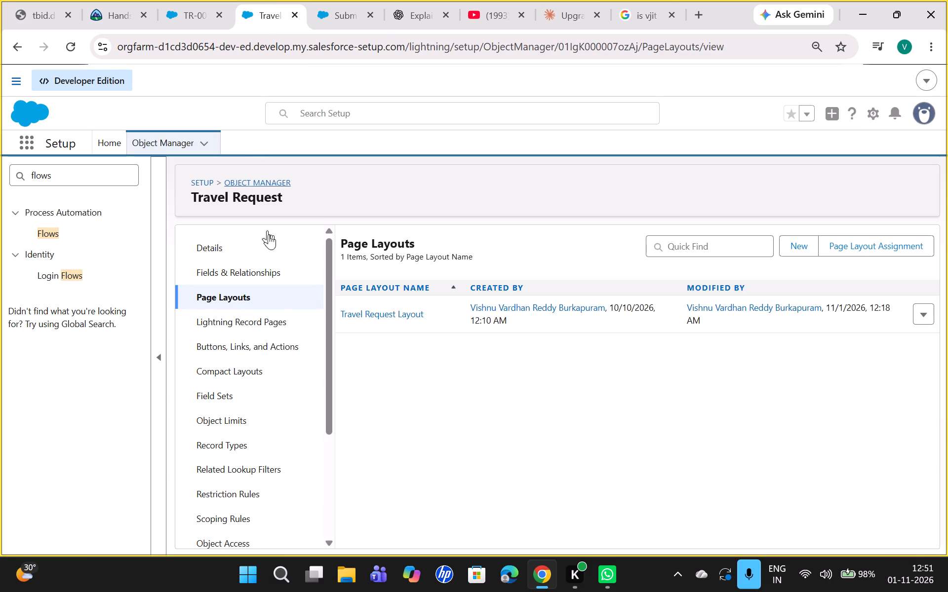
pyautogui.click(389, 320)
pyautogui.click(387, 317)
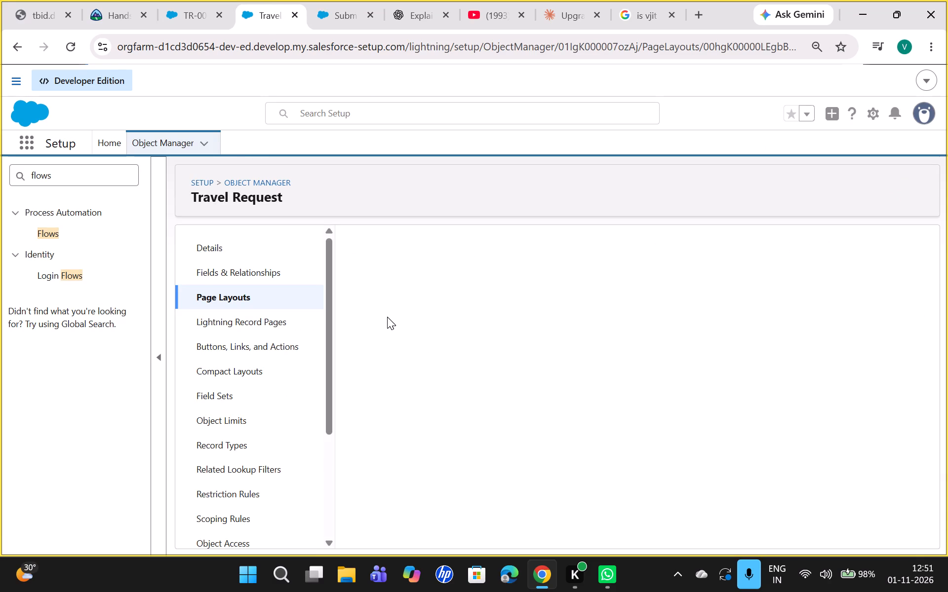
pyautogui.scroll(-1, 507, 376)
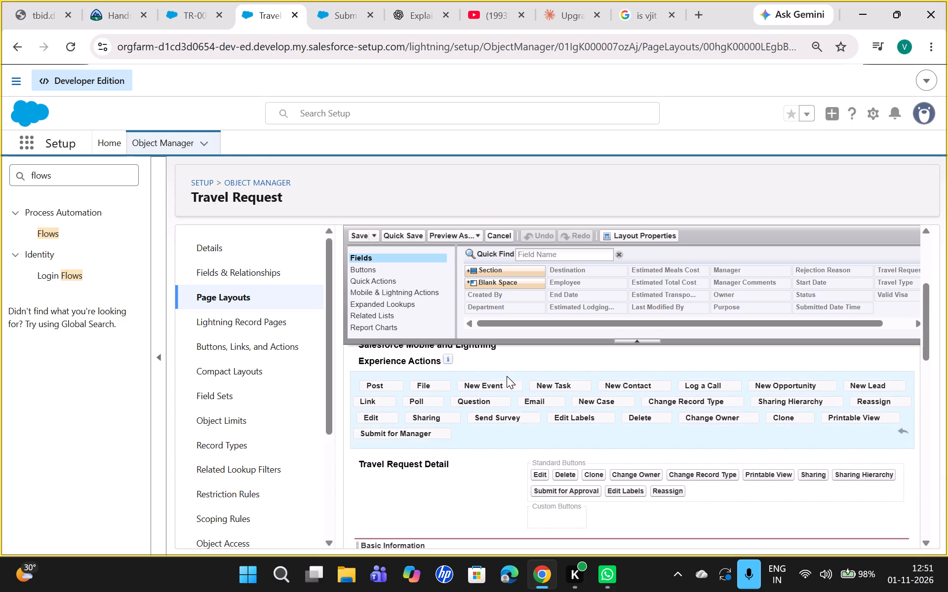
pyautogui.scroll(-2, 507, 376)
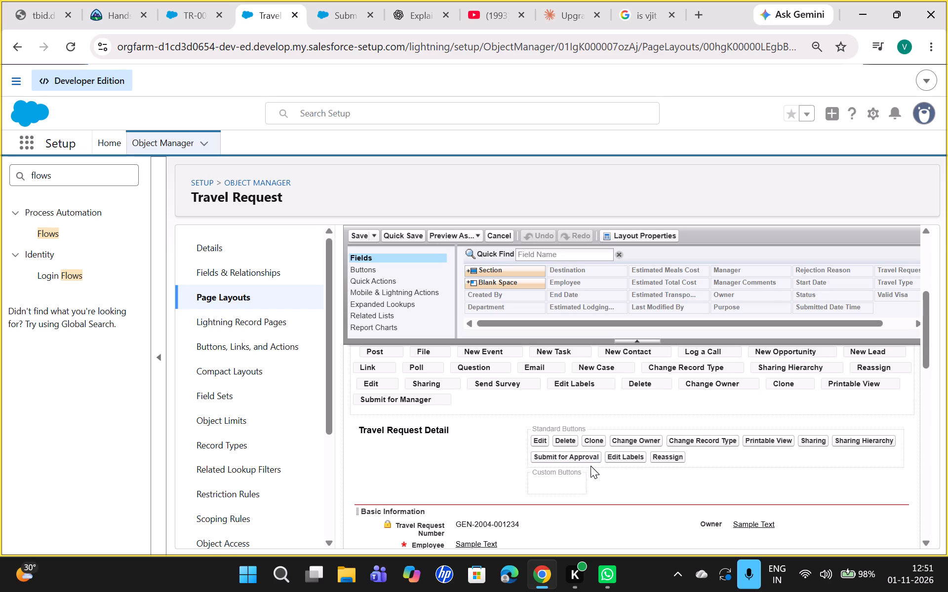
pyautogui.scroll(1, 601, 475)
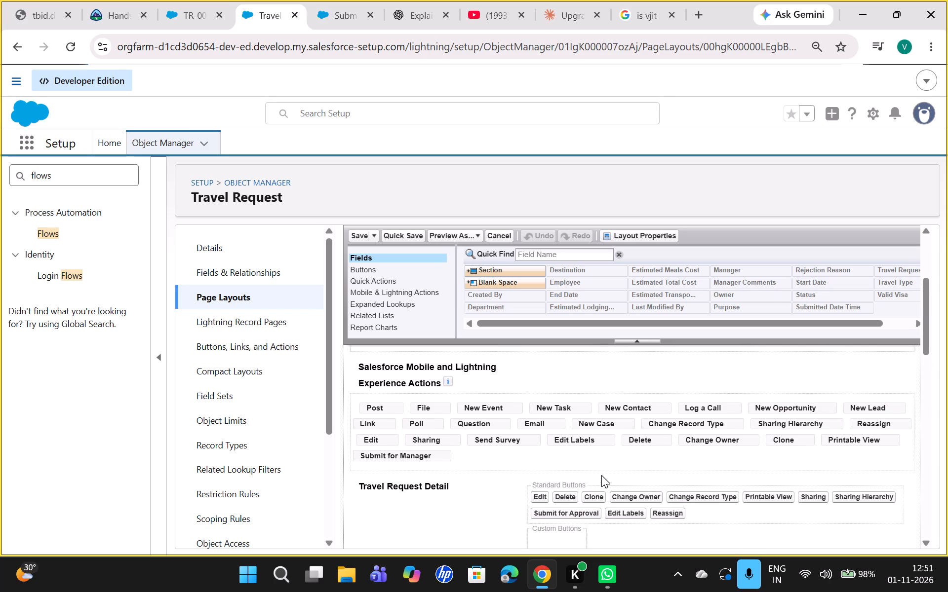
pyautogui.click(409, 294)
pyautogui.scroll(-1, 409, 294)
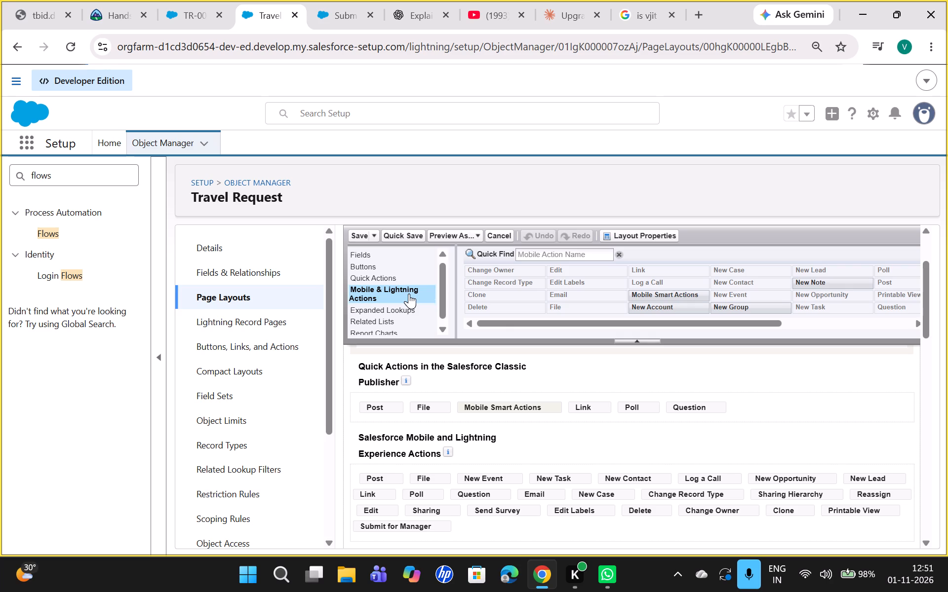
pyautogui.moveTo(500, 322); pyautogui.dragTo(732, 322)
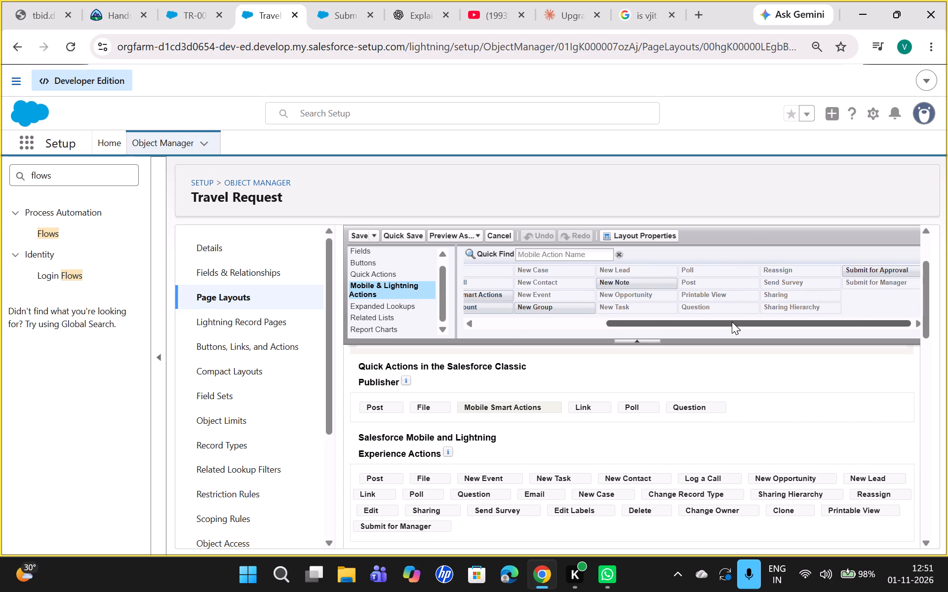
pyautogui.scroll(-1, 687, 393)
pyautogui.moveTo(850, 270); pyautogui.dragTo(469, 497)
pyautogui.scroll(-1, 469, 497)
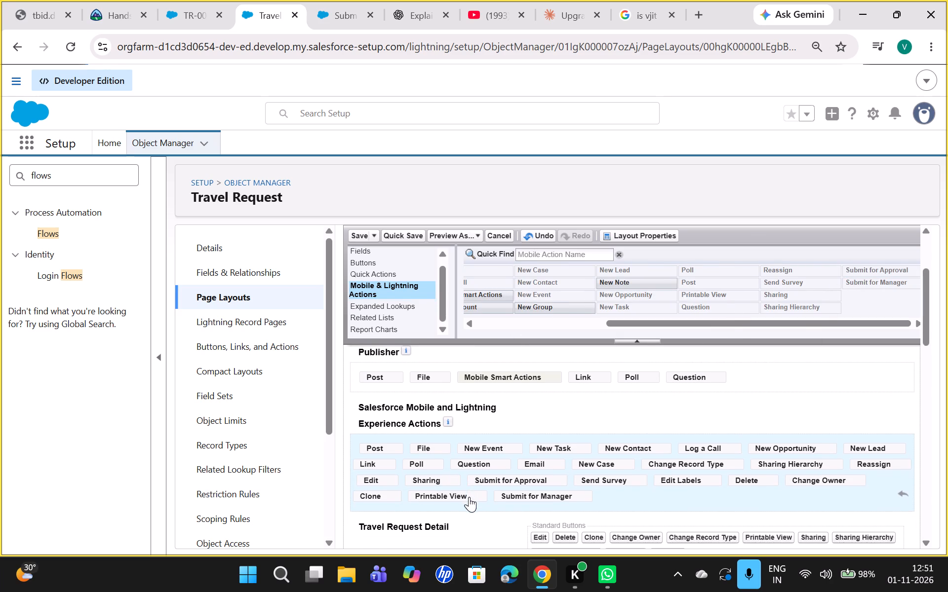
pyautogui.scroll(-1, 469, 497)
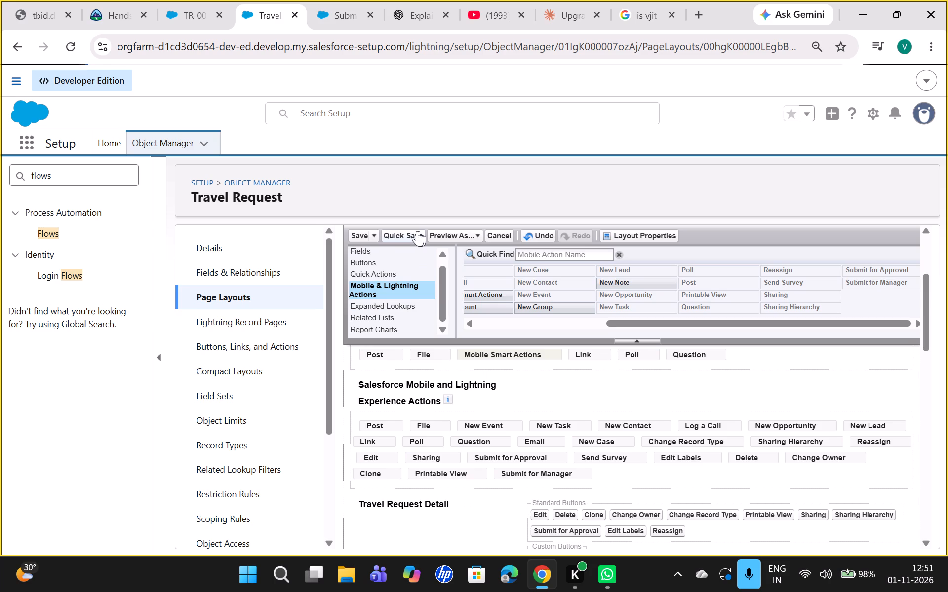
pyautogui.click(360, 231)
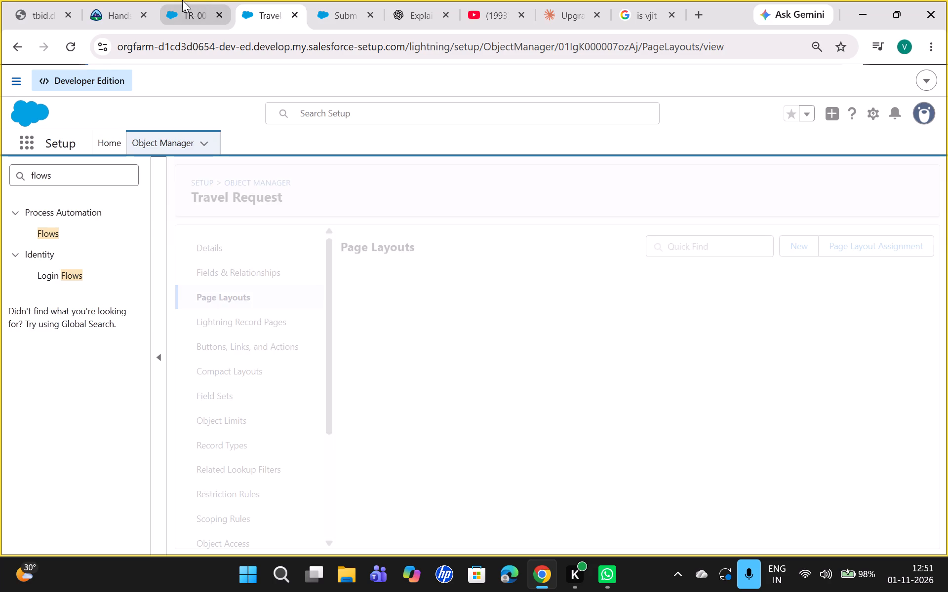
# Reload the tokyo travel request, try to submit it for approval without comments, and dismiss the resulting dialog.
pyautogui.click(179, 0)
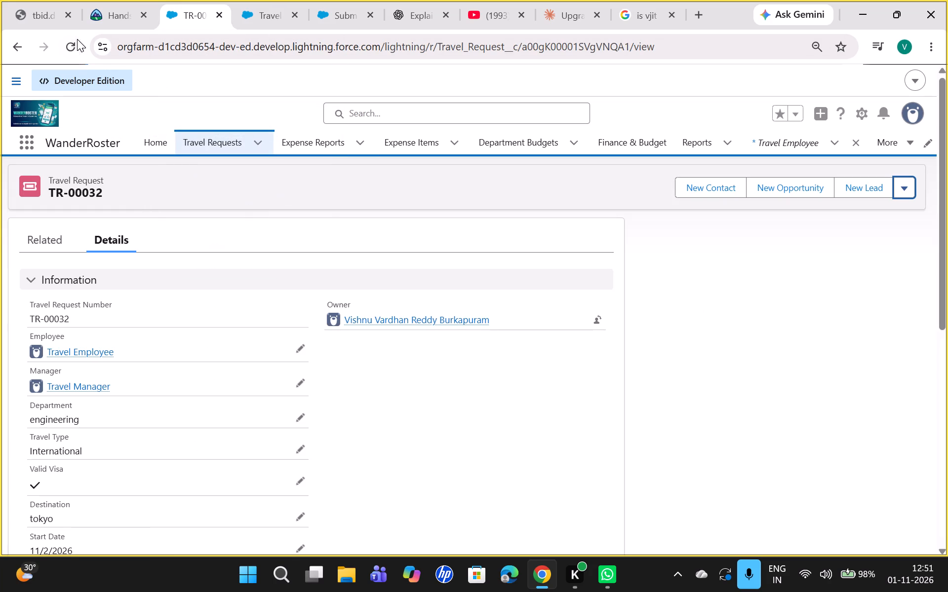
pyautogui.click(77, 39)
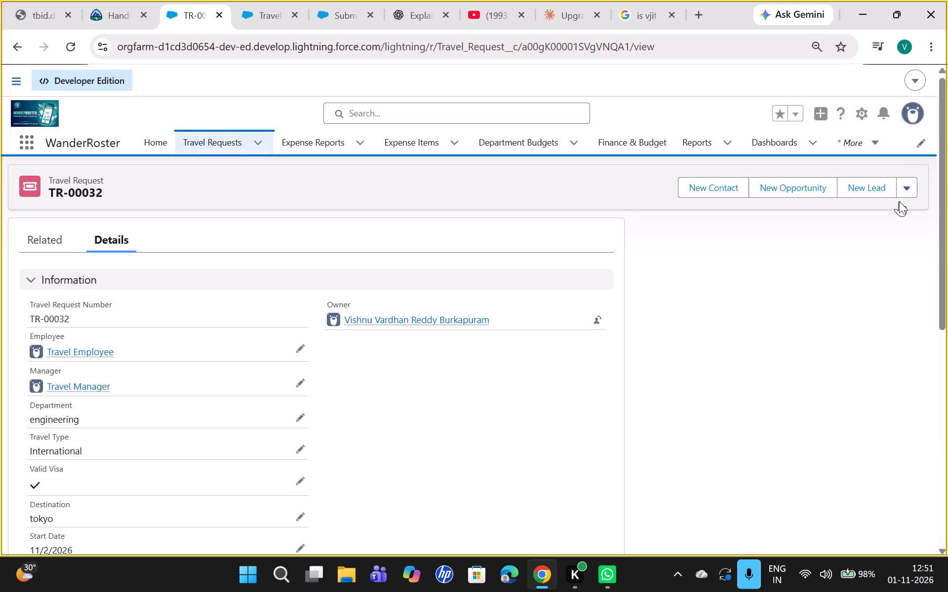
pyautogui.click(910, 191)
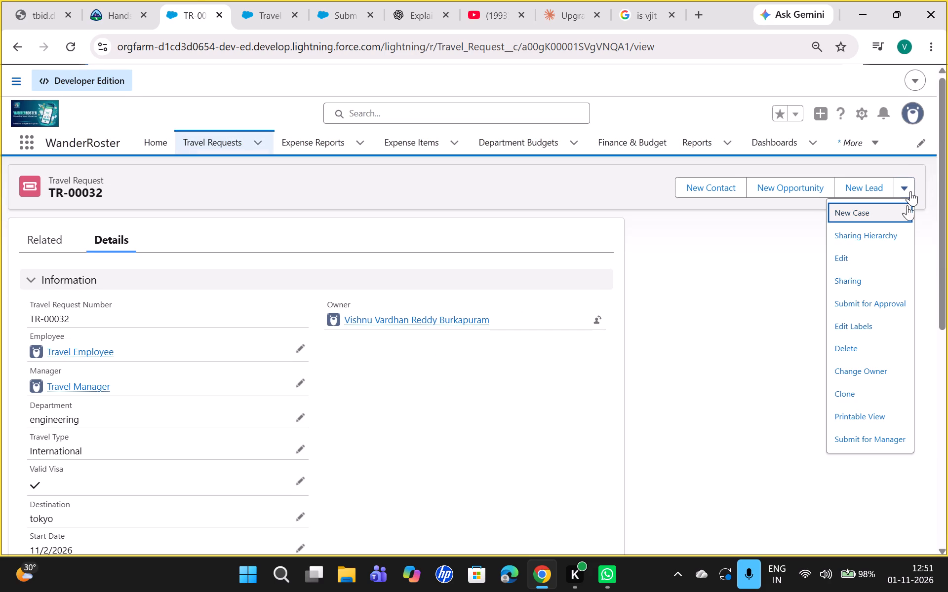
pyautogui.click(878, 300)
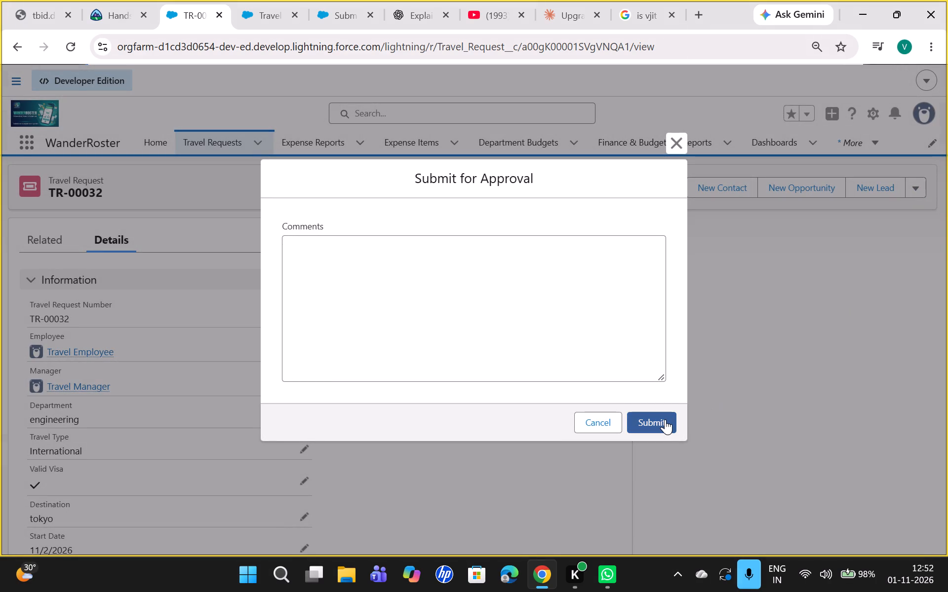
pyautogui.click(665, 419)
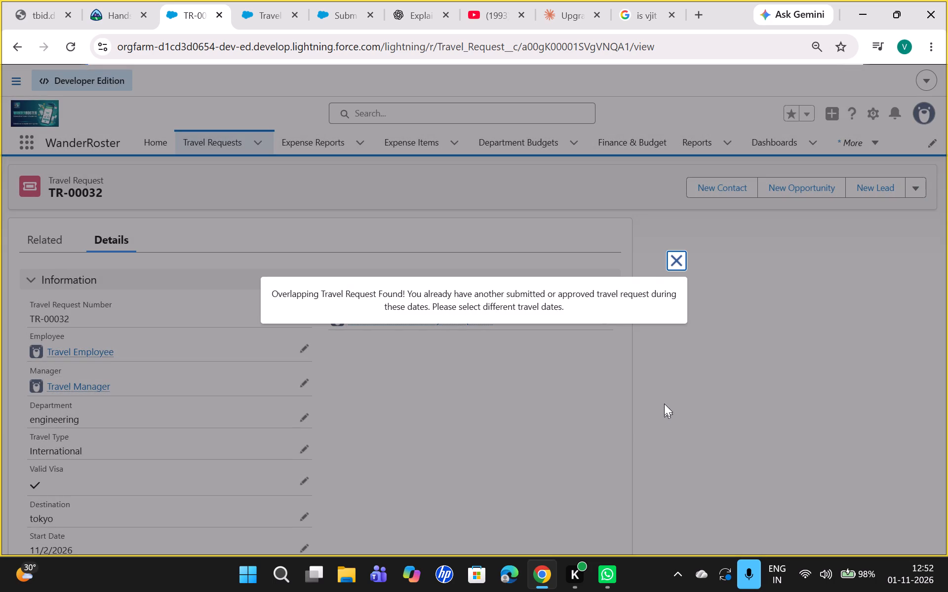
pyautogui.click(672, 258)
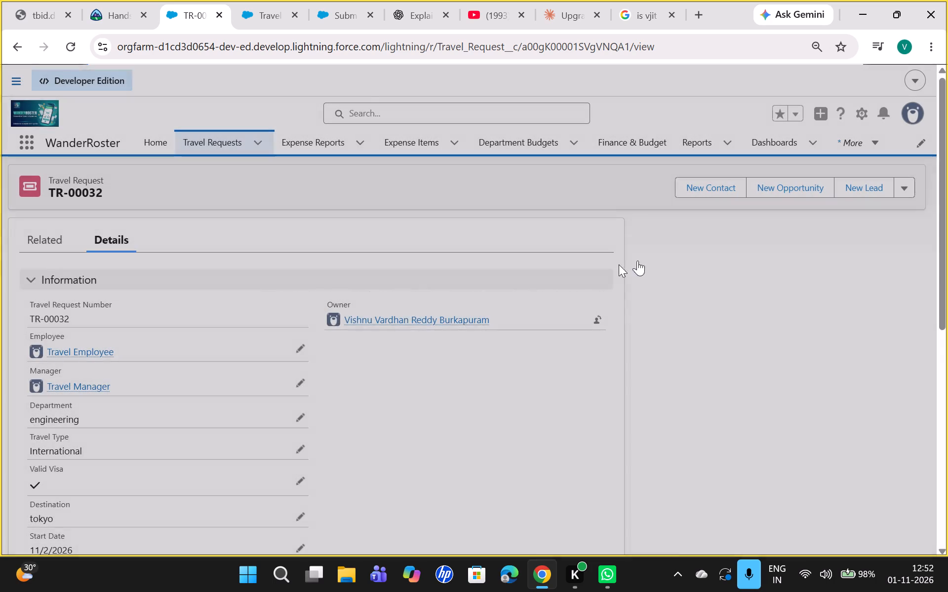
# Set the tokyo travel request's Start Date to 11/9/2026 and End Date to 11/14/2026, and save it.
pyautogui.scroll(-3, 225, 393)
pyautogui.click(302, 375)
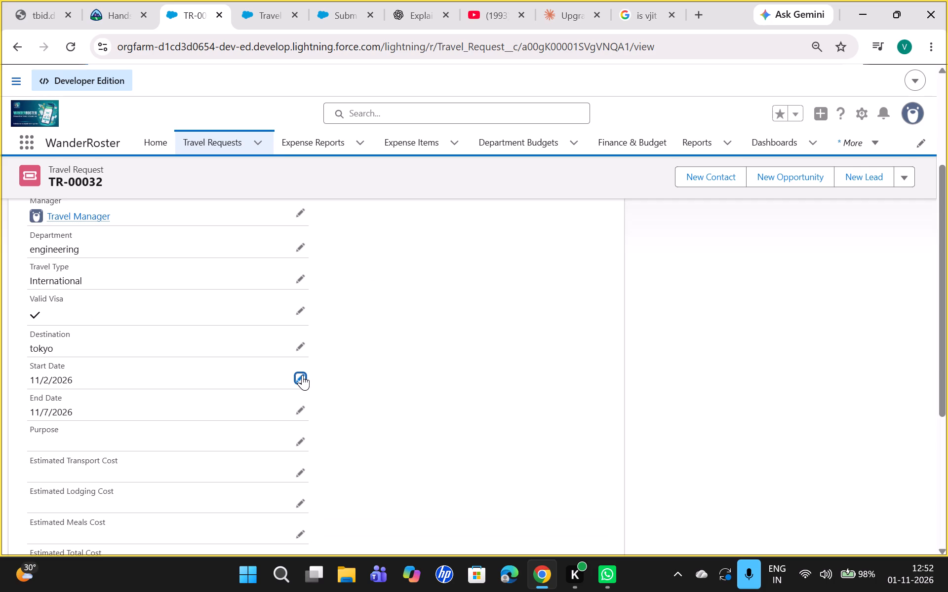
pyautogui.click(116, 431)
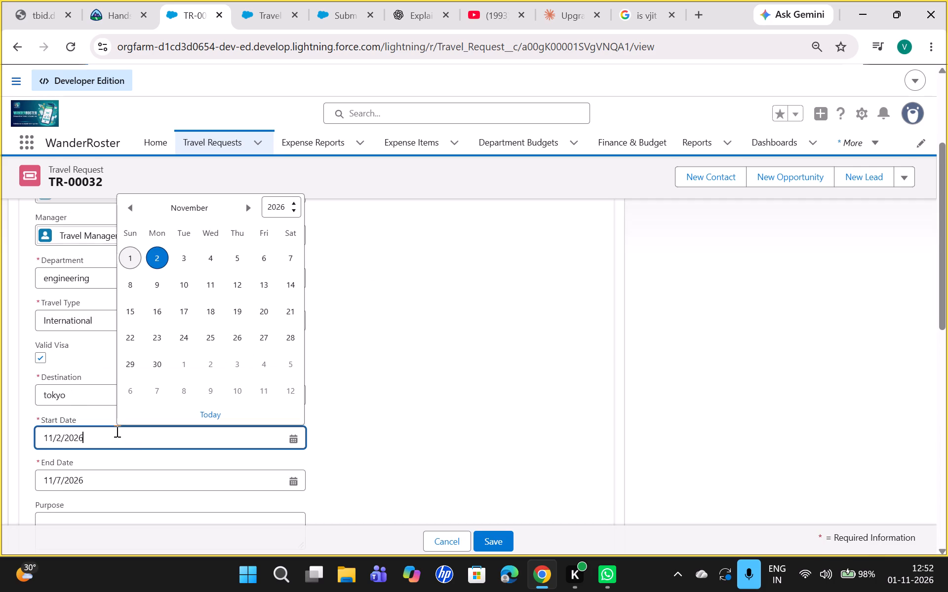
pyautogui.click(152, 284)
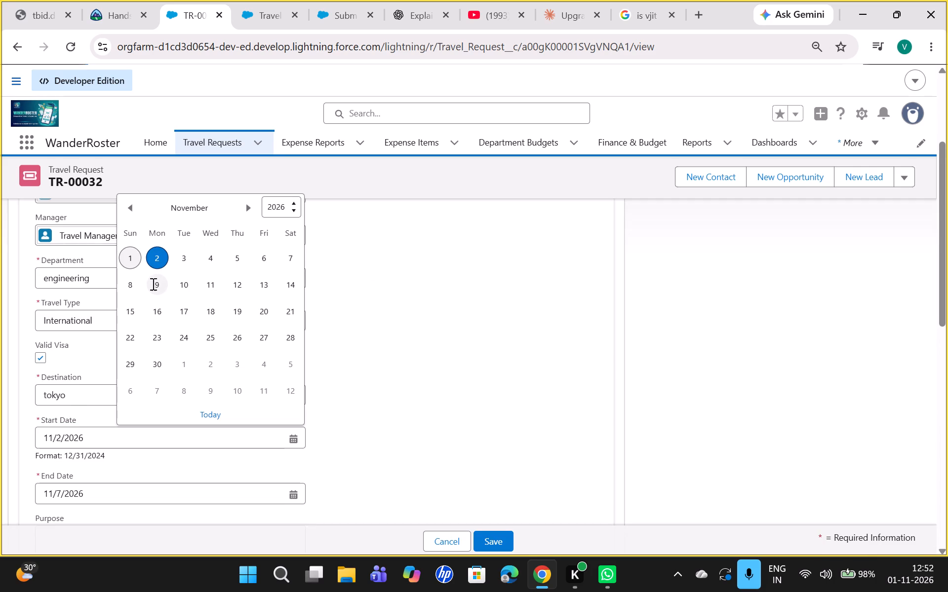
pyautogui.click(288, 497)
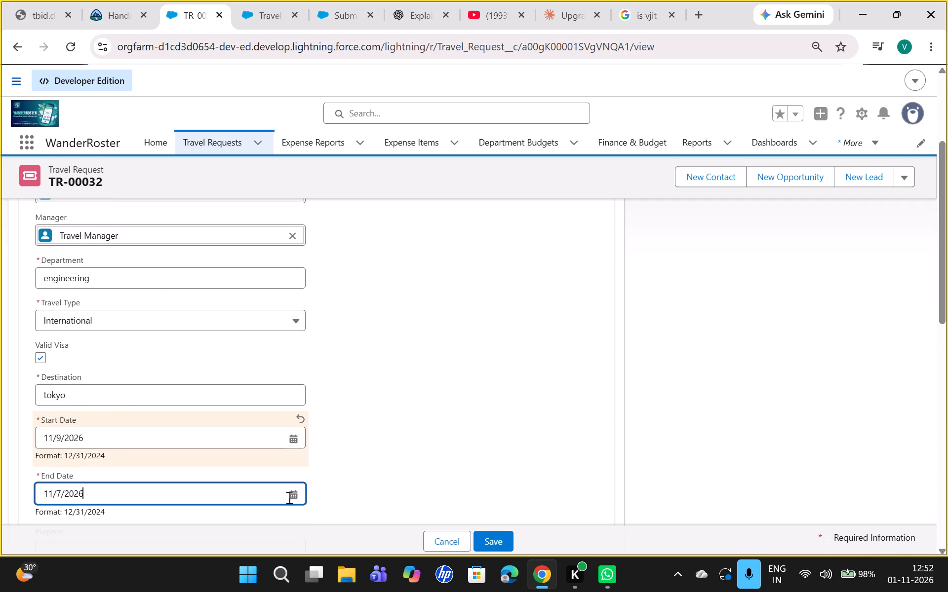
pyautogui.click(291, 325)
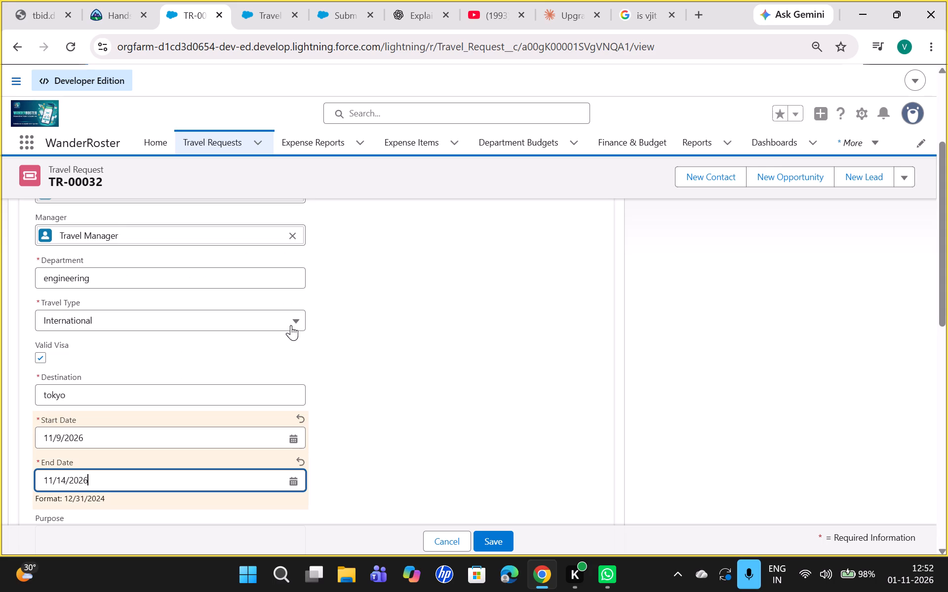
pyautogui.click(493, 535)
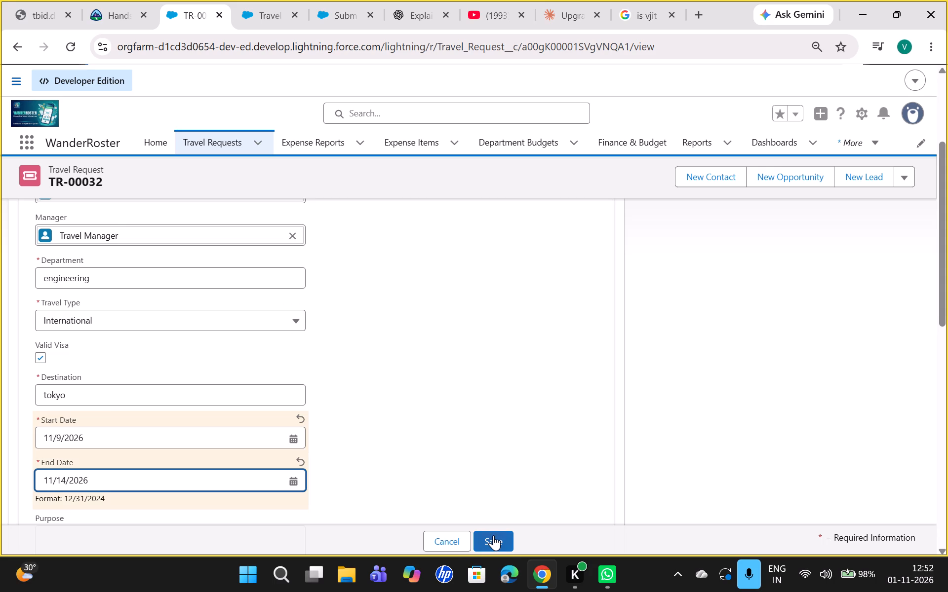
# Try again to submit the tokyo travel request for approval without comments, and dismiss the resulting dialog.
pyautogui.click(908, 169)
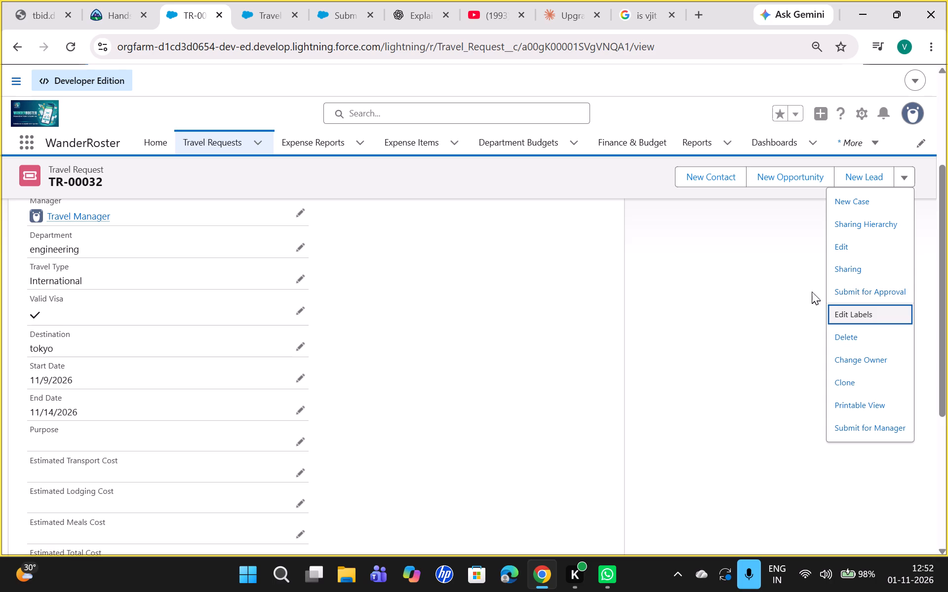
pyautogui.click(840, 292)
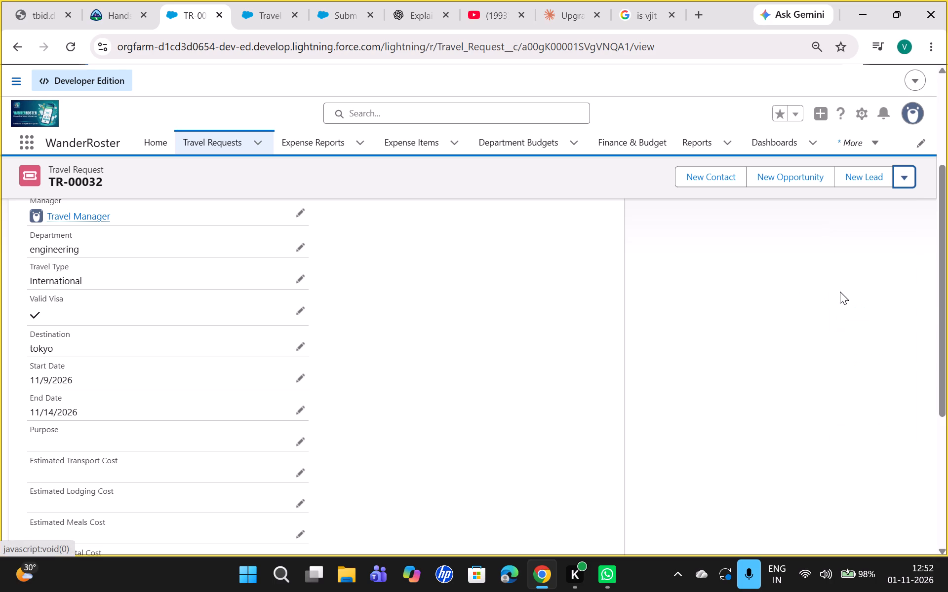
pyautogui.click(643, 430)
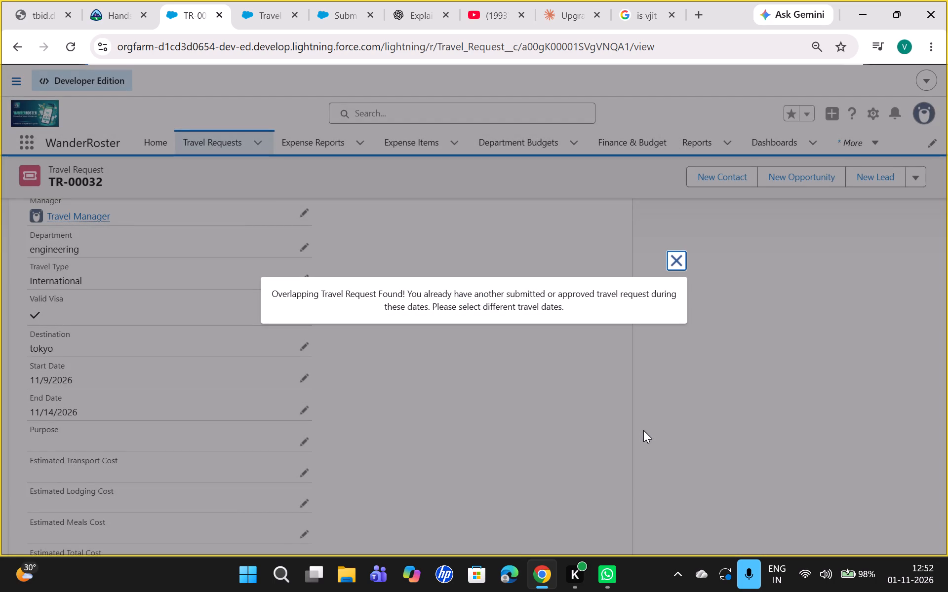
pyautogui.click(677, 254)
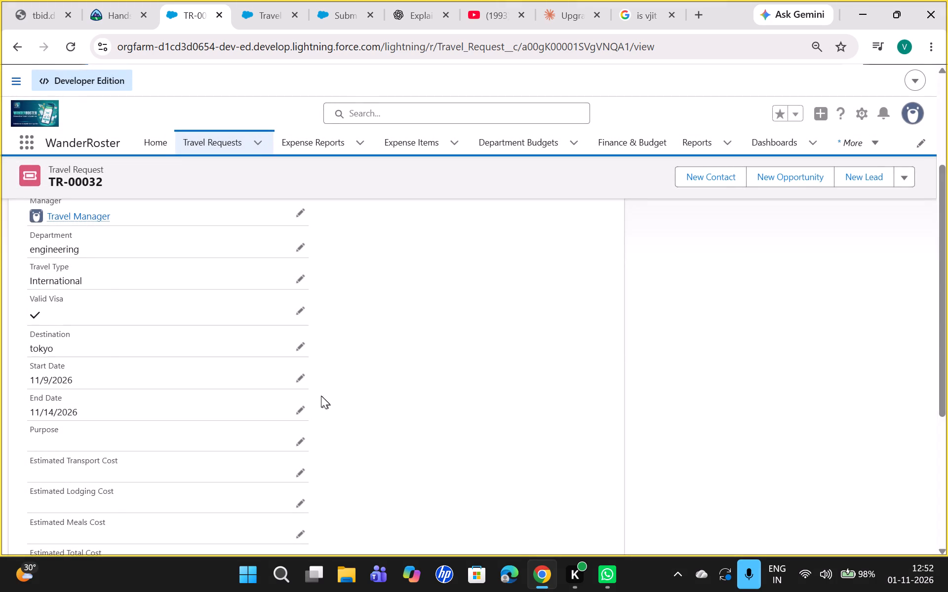
# Set the tokyo travel request's Start Date to 11/24/2026 and End Date to 11/28/2026, and save it.
pyautogui.click(300, 377)
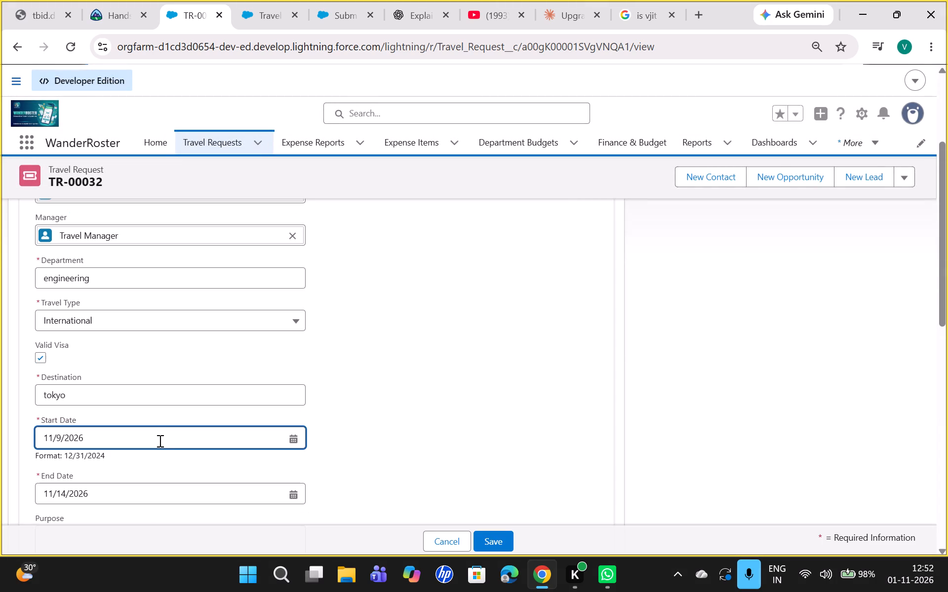
pyautogui.click(297, 439)
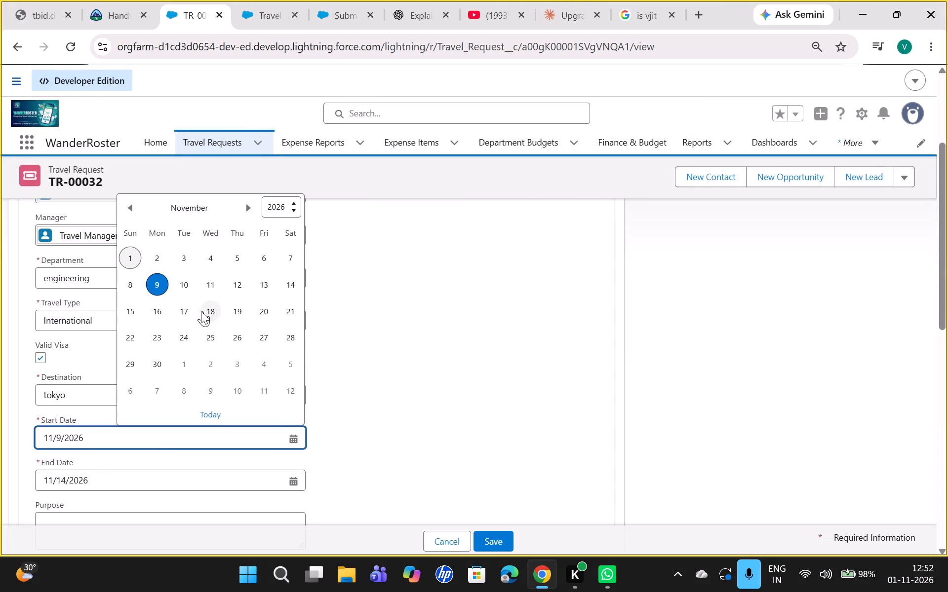
pyautogui.click(179, 338)
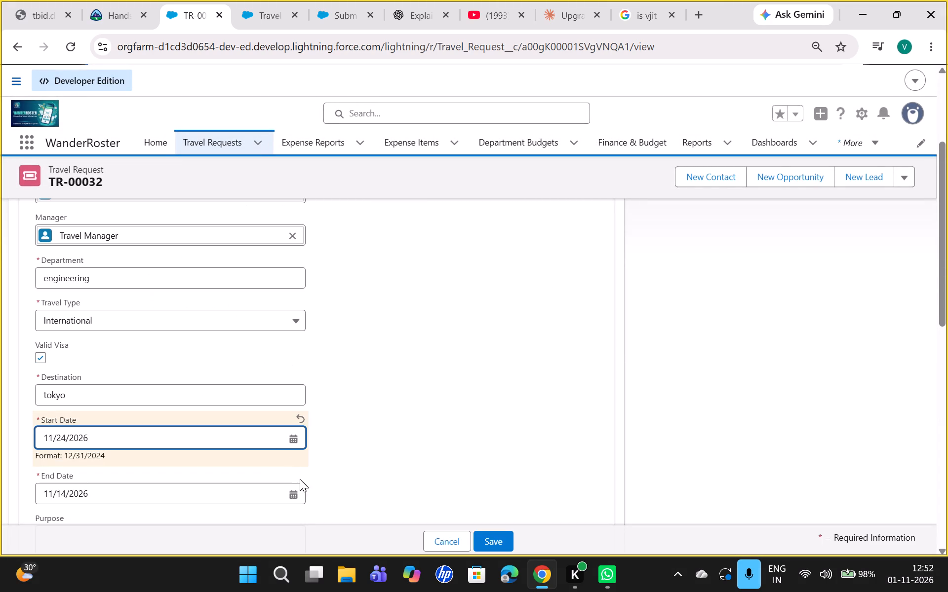
pyautogui.click(295, 497)
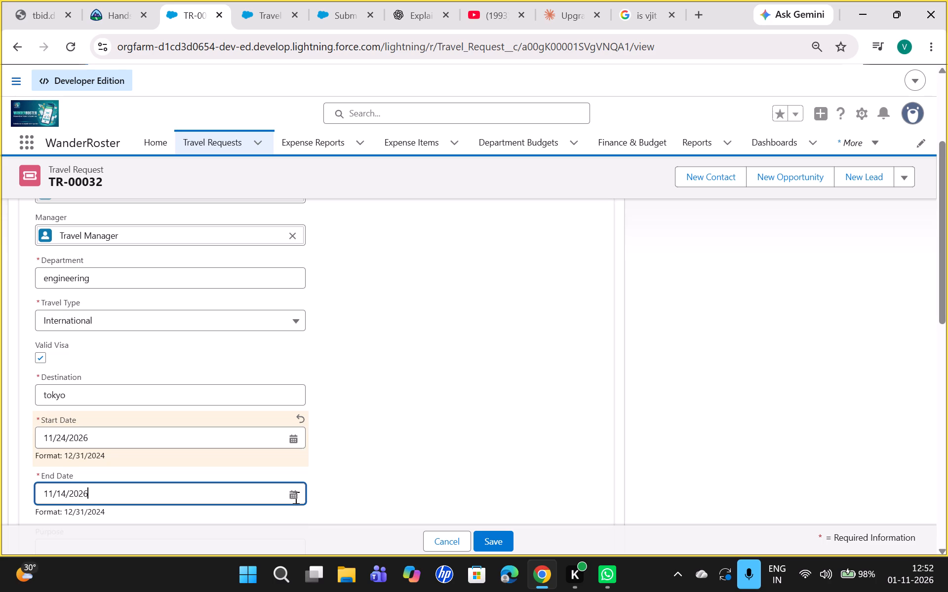
pyautogui.click(281, 384)
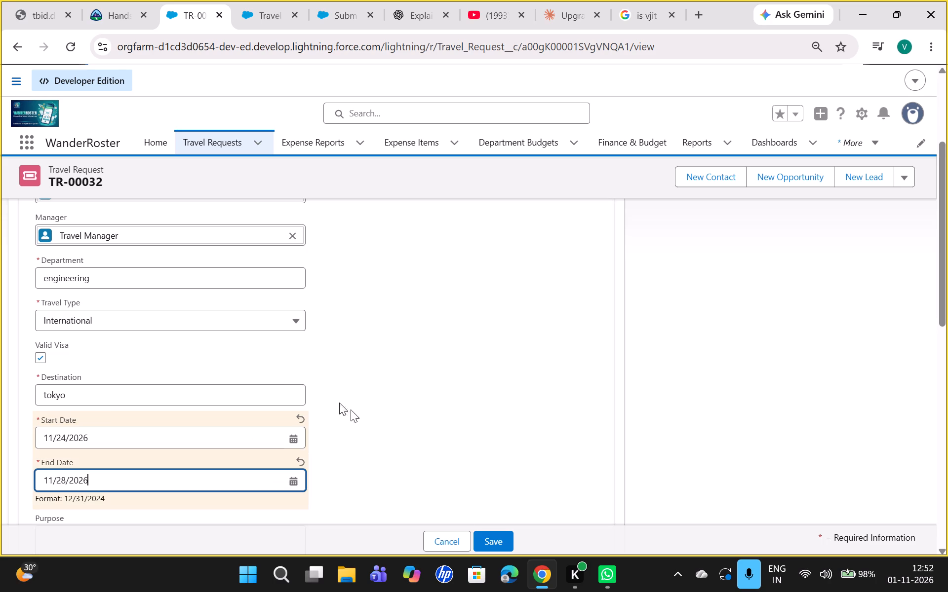
pyautogui.click(507, 544)
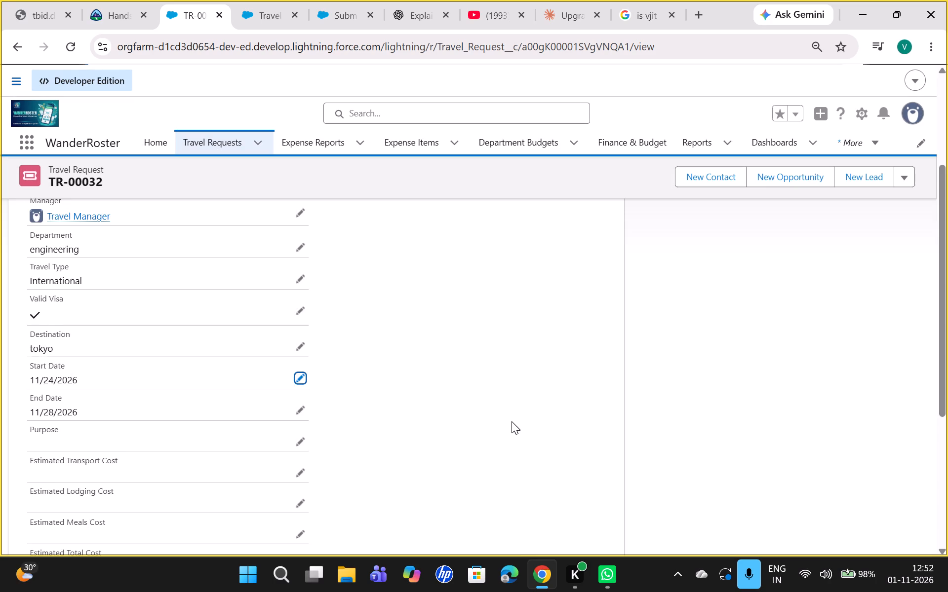
# Submit the tokyo travel request for approval without comments.
pyautogui.scroll(-1, 512, 421)
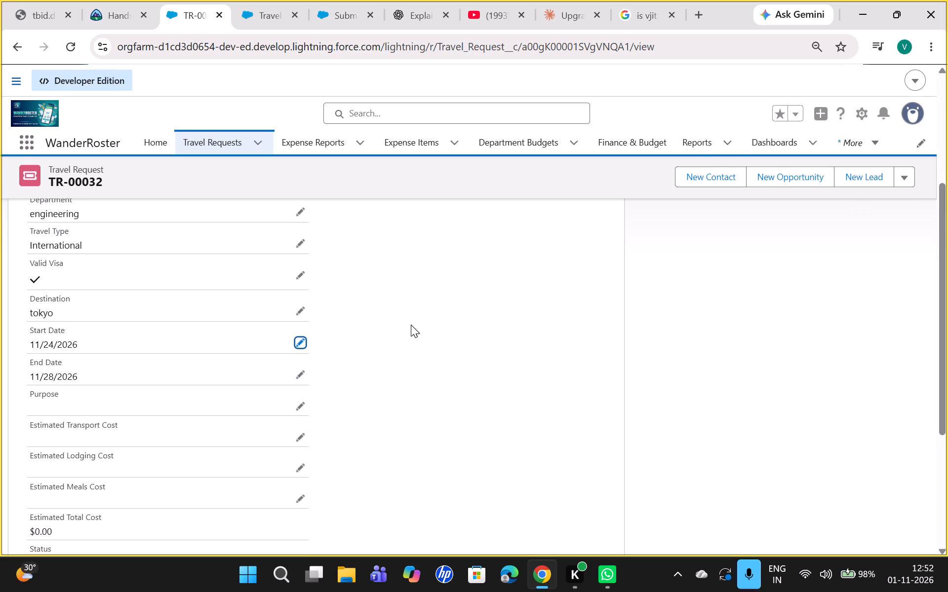
pyautogui.click(900, 178)
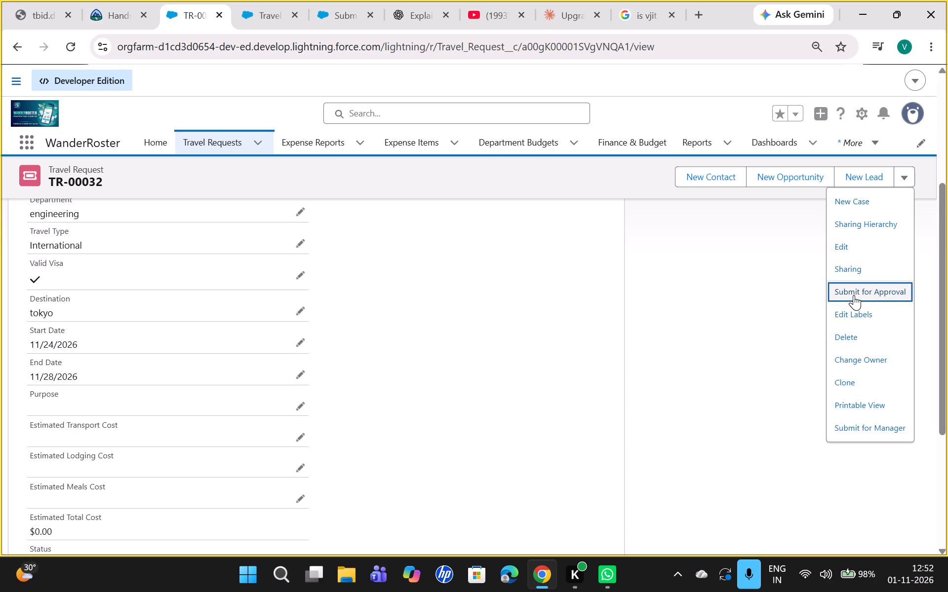
pyautogui.click(854, 296)
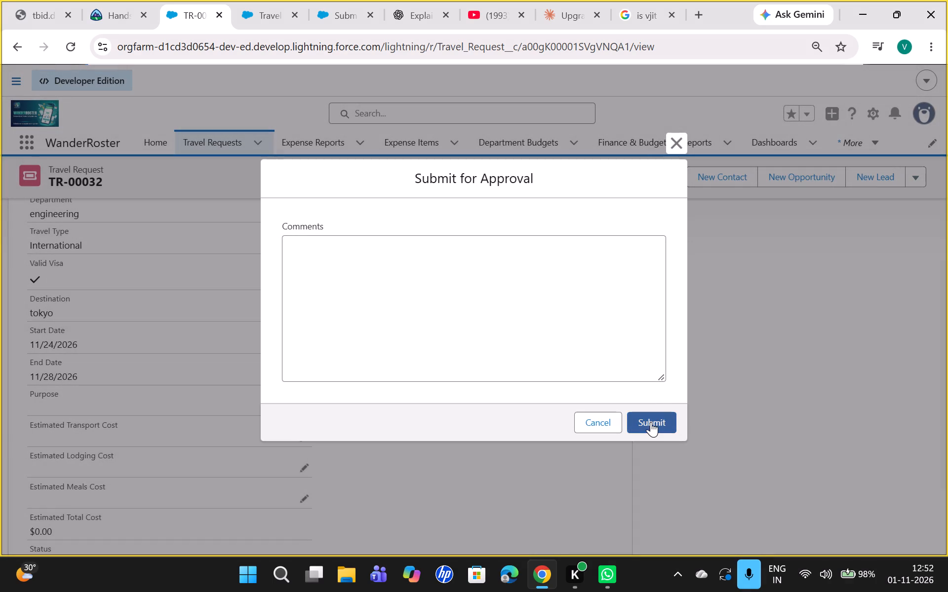
pyautogui.click(651, 422)
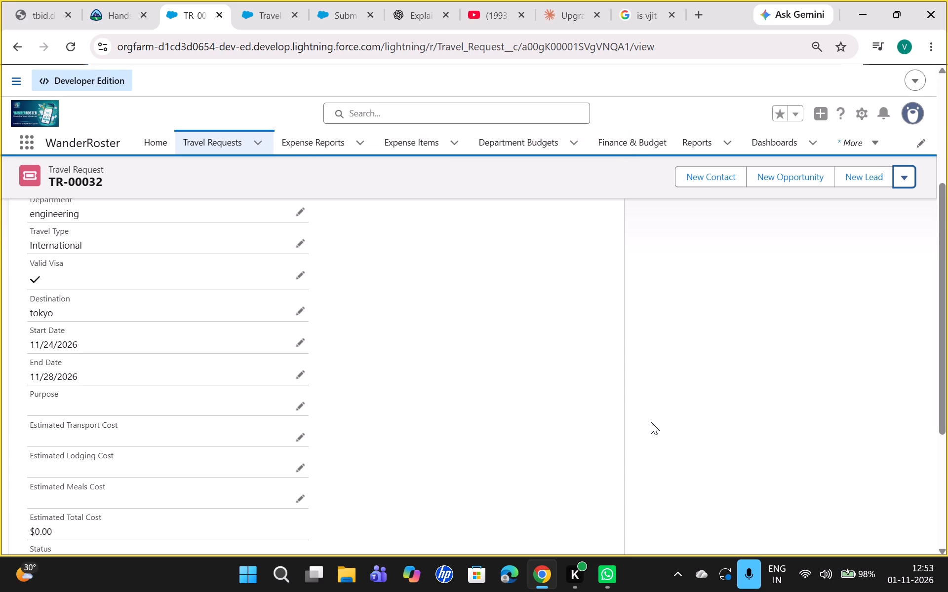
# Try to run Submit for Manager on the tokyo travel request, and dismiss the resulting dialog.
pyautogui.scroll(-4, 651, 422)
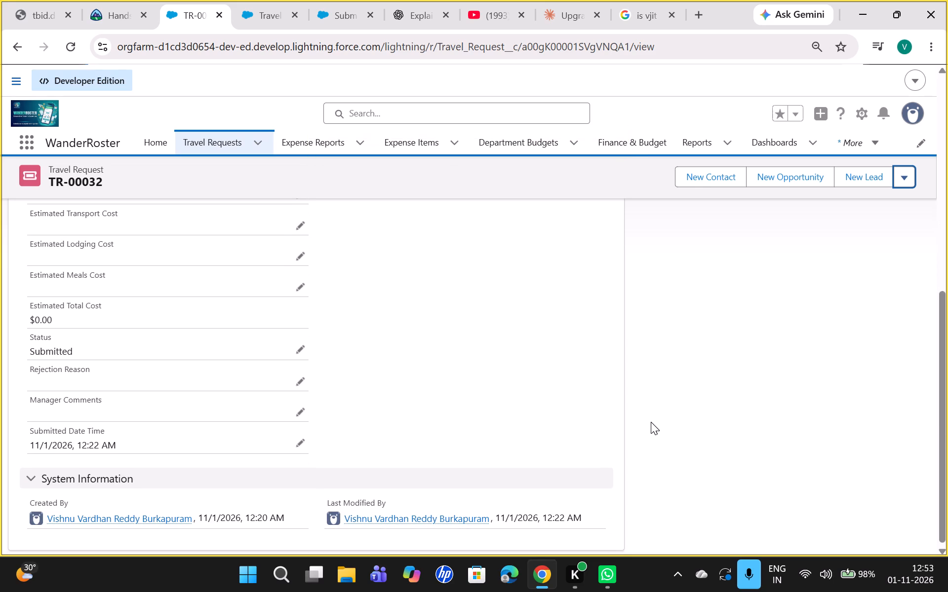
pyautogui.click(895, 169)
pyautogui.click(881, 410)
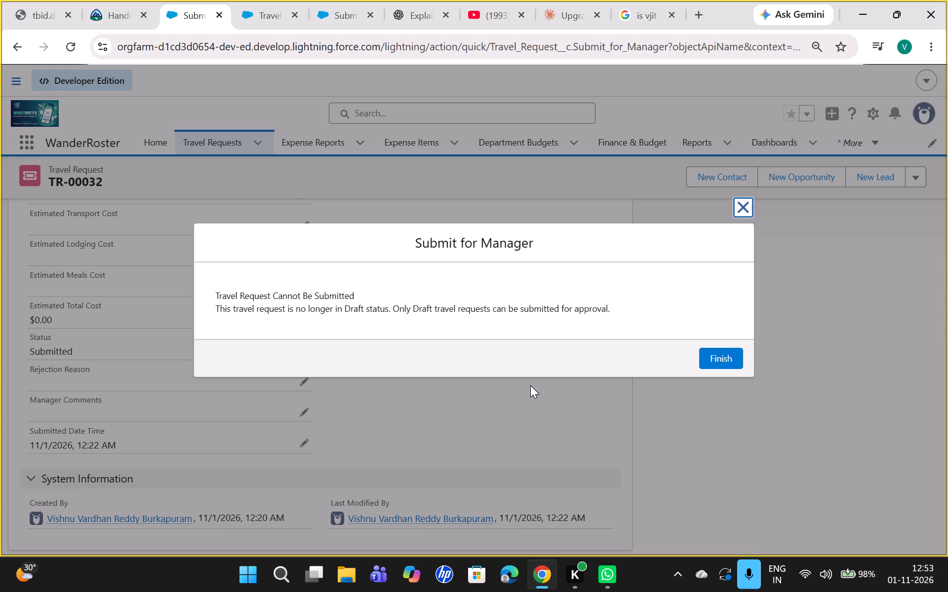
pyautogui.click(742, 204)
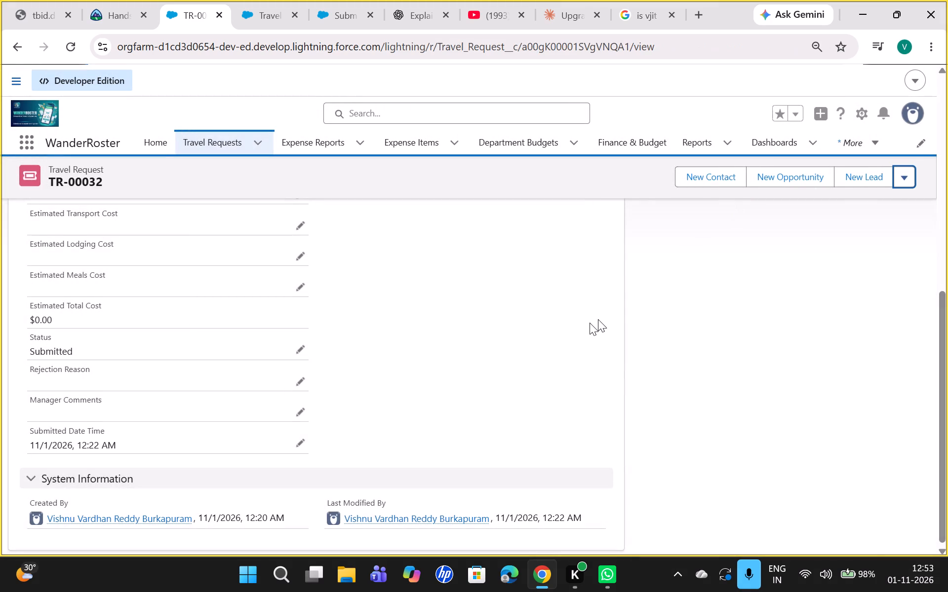
# Return to the list of all travel requests.
pyautogui.scroll(4, 577, 330)
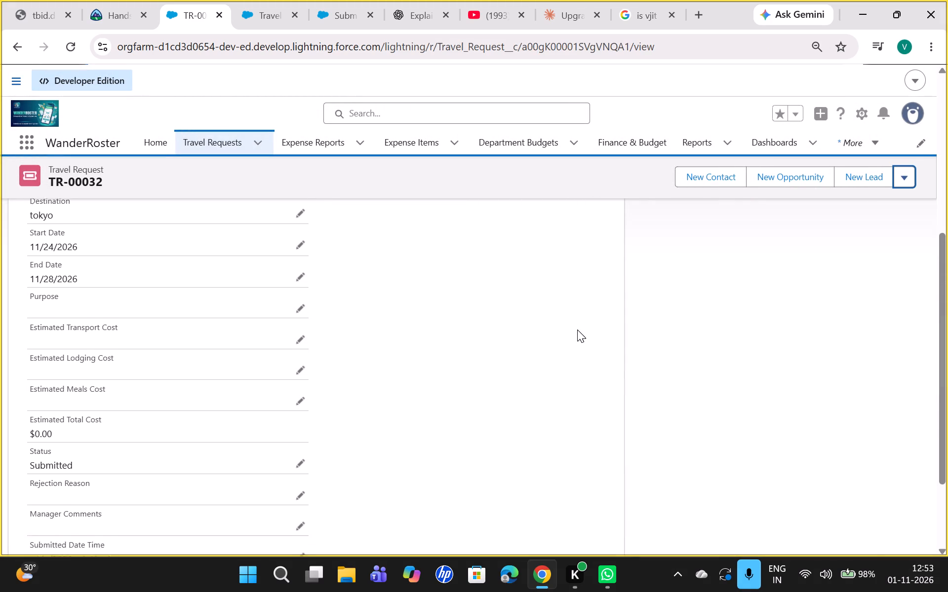
pyautogui.scroll(3, 577, 330)
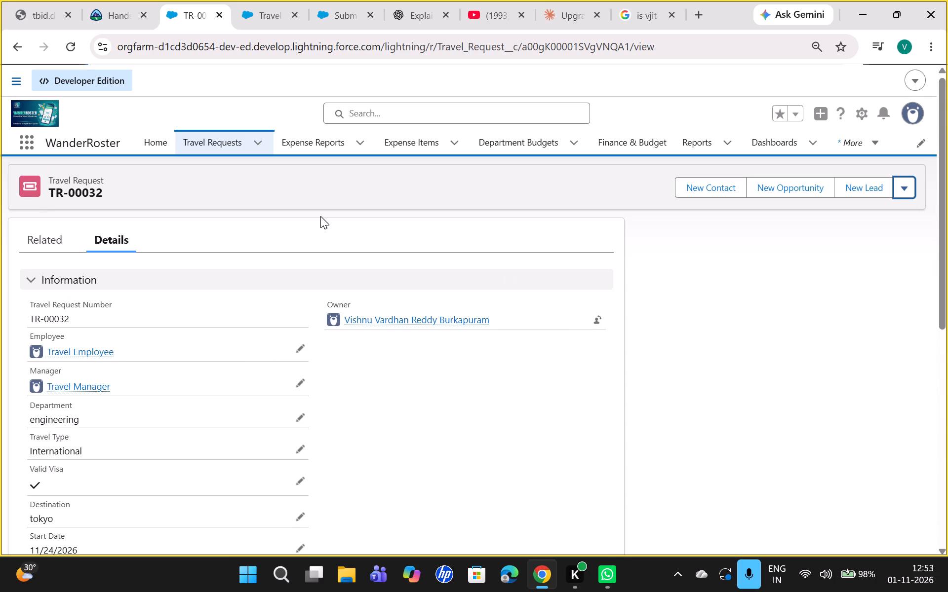
pyautogui.click(206, 134)
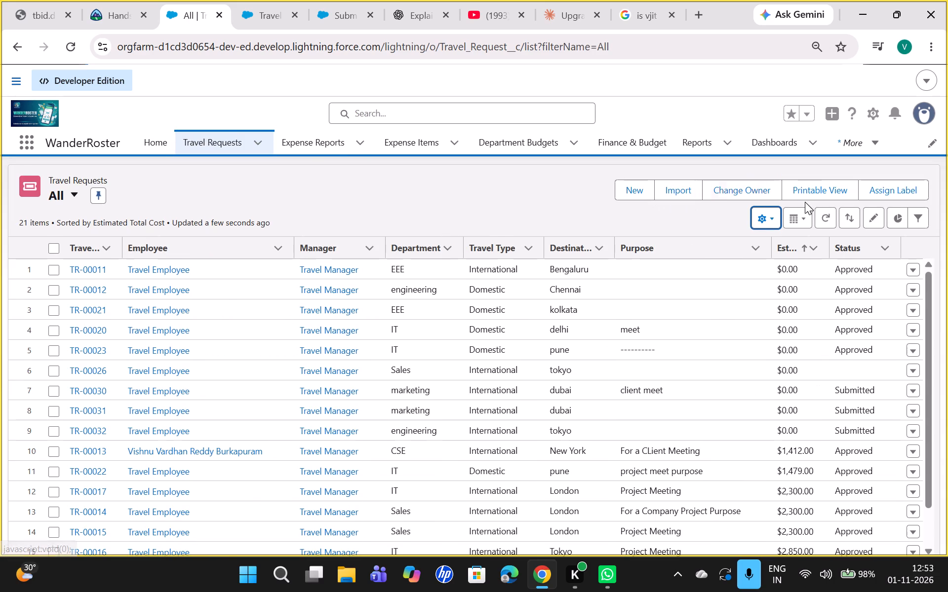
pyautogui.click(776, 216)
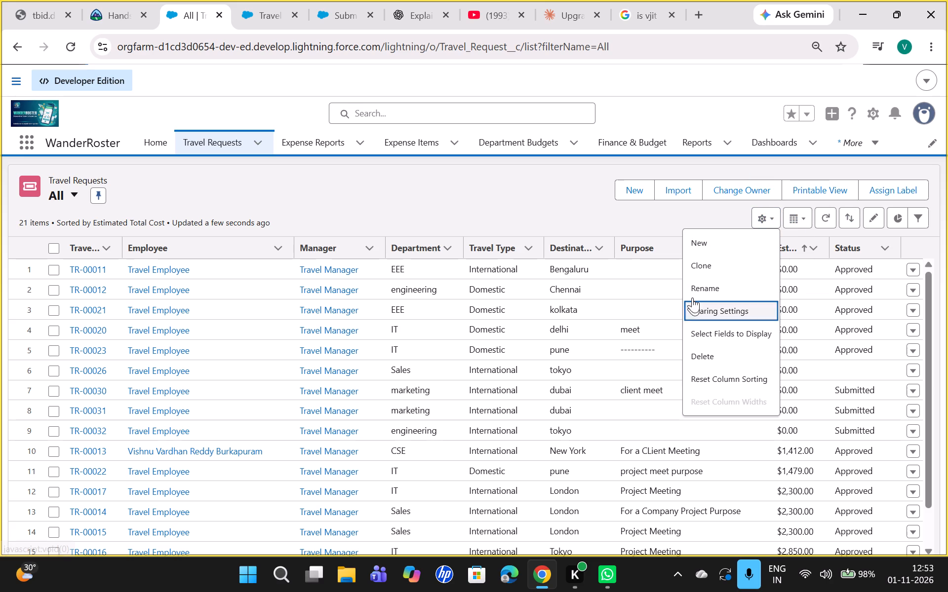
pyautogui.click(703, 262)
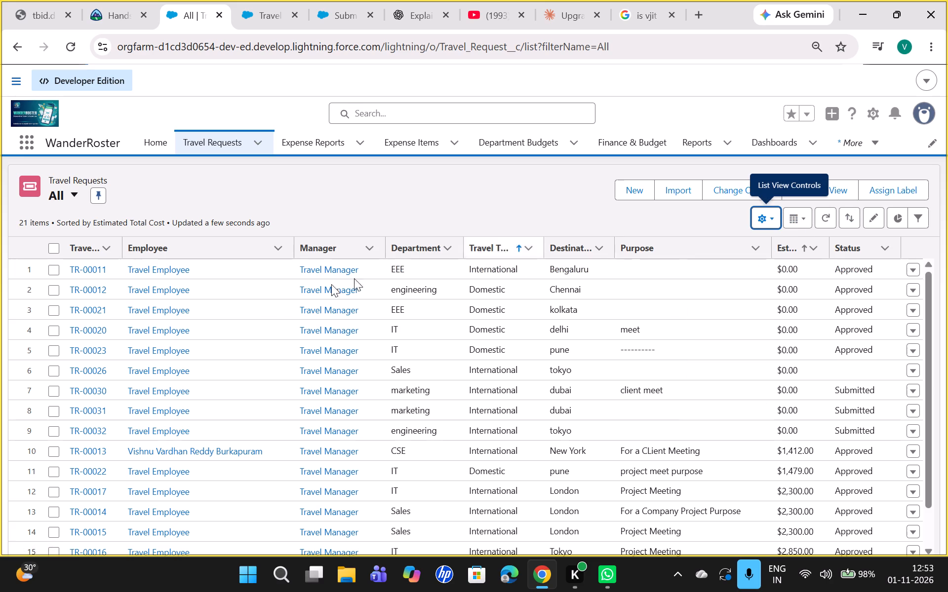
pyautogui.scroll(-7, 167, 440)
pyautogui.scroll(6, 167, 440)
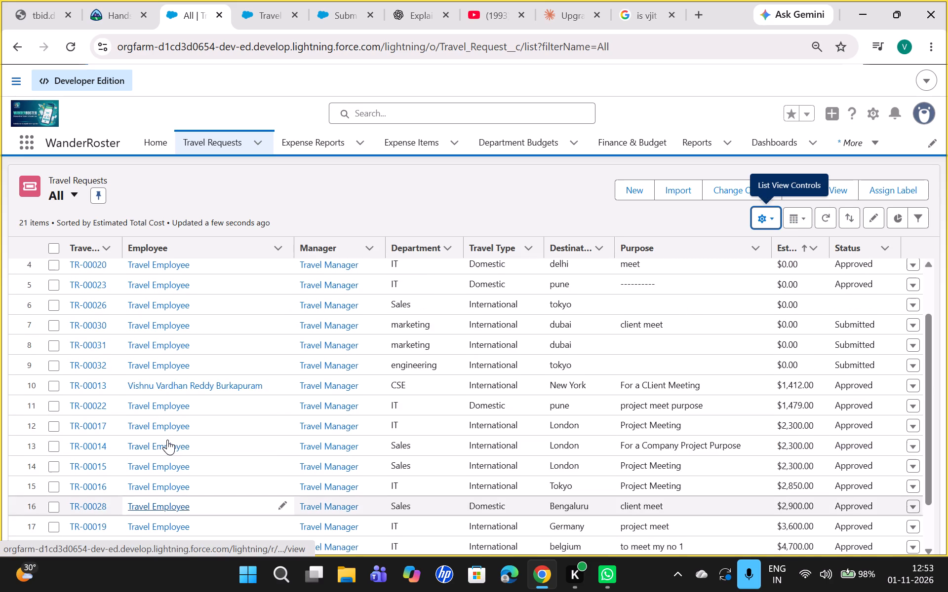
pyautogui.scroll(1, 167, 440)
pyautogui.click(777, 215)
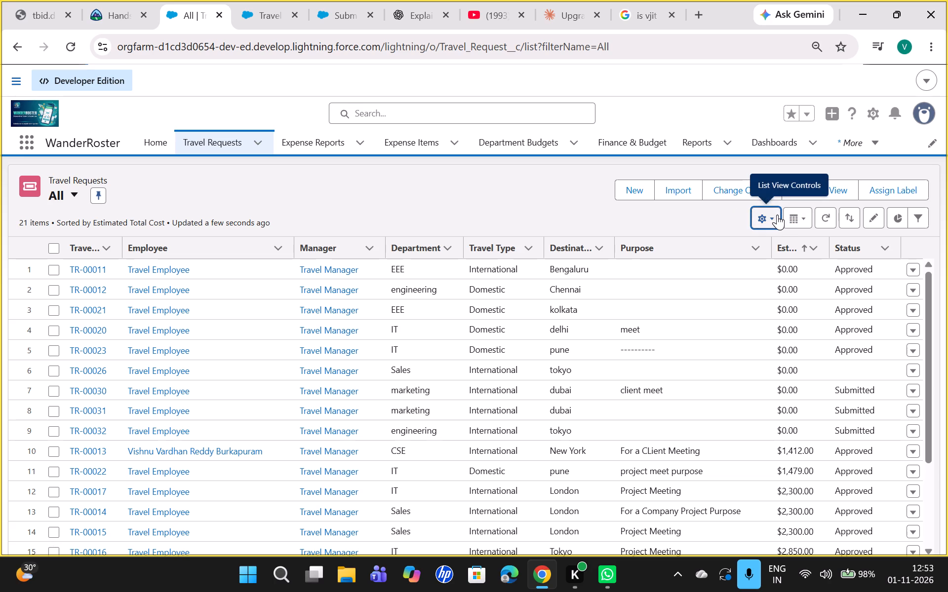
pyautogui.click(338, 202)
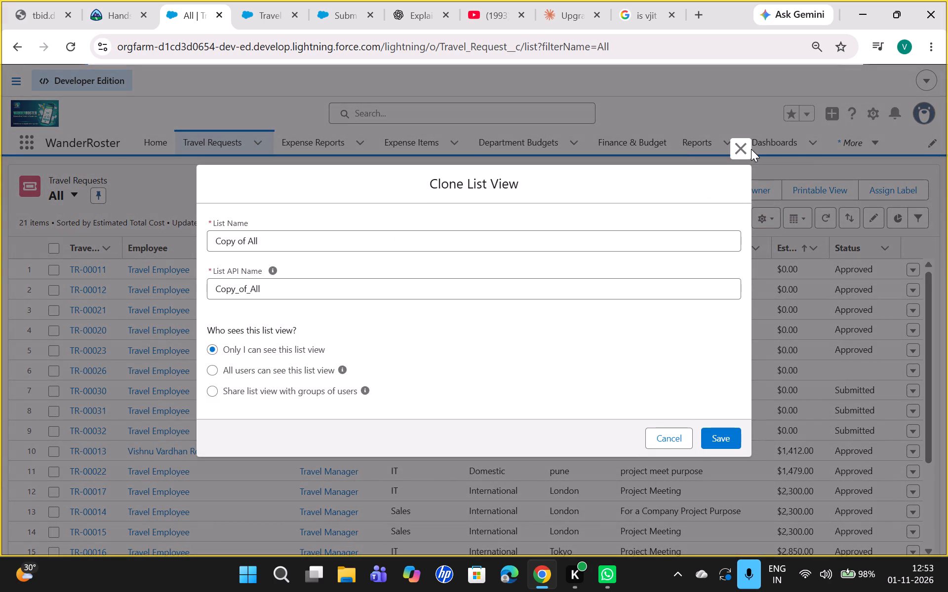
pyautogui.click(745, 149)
# Open the engineering tokyo travel request TR-00032 from the list and start cloning it.
pyautogui.scroll(-4, 259, 463)
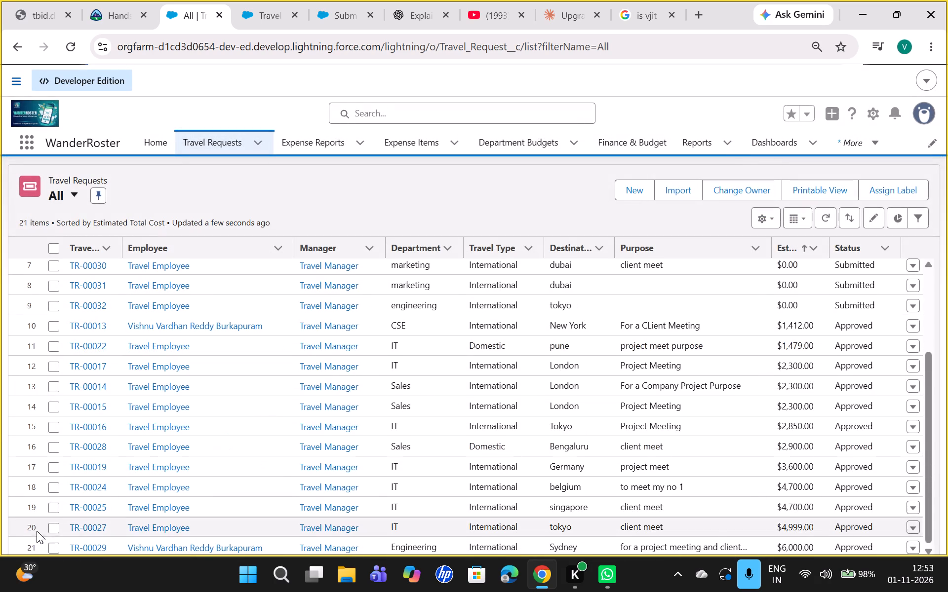
pyautogui.scroll(9, 184, 387)
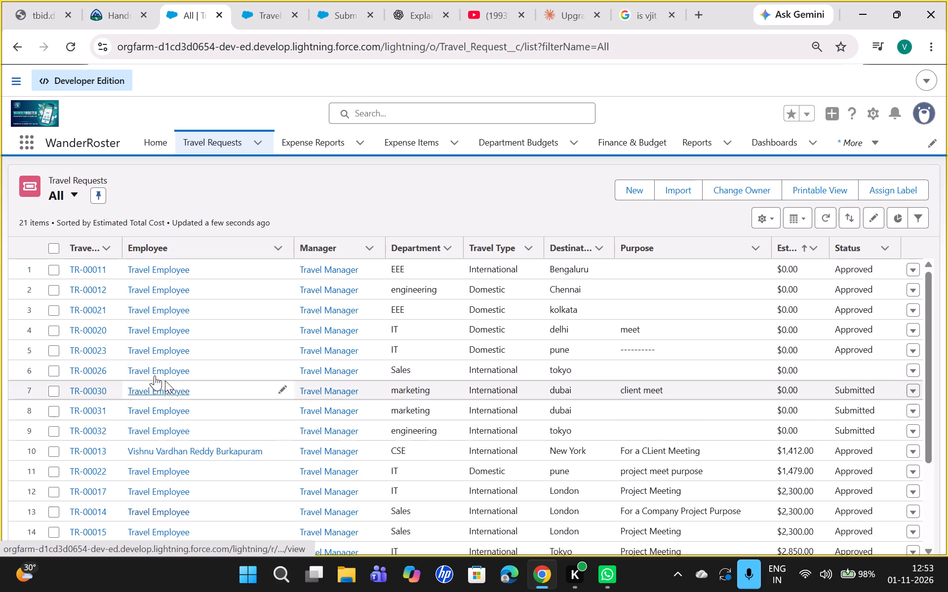
pyautogui.click(50, 429)
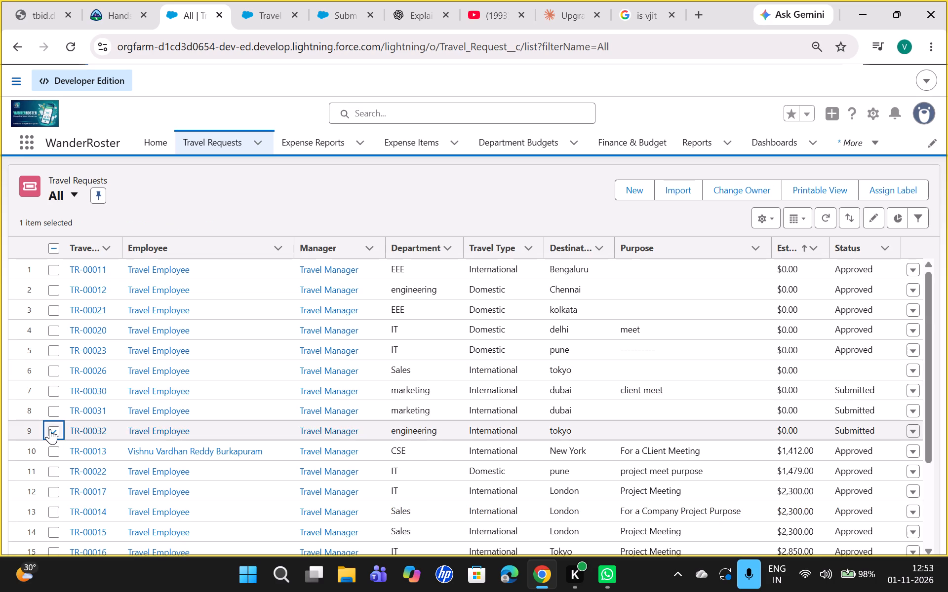
pyautogui.click(79, 434)
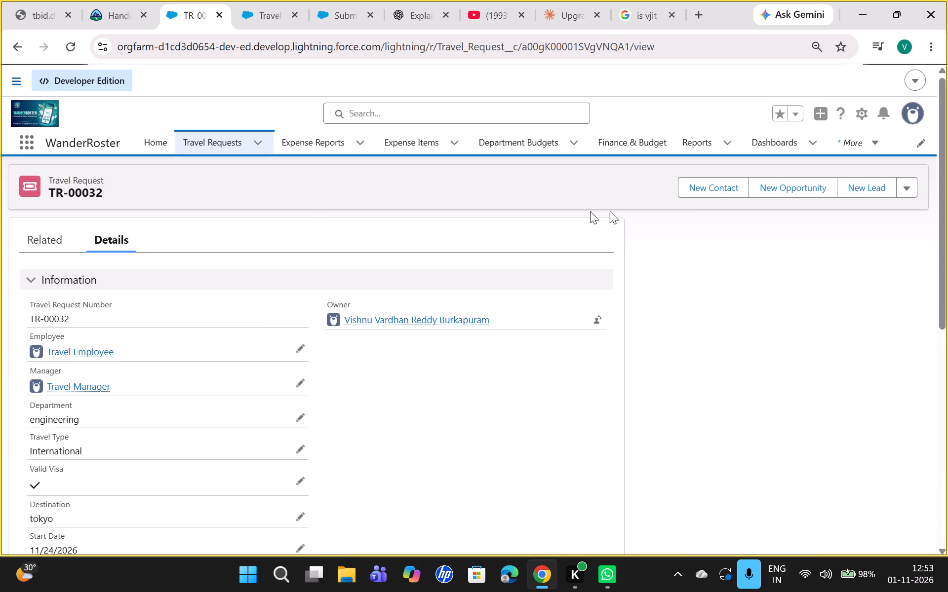
pyautogui.click(900, 187)
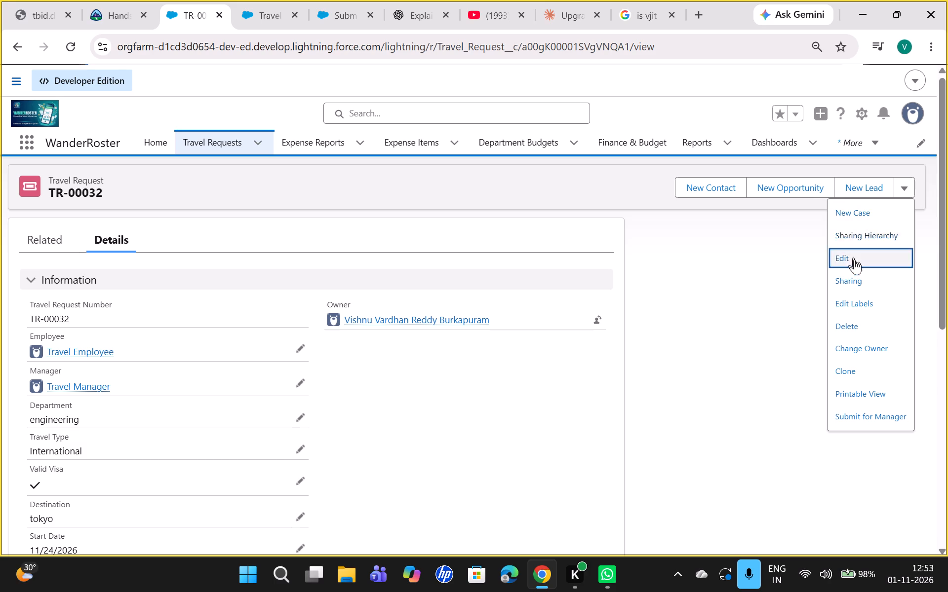
pyautogui.click(859, 370)
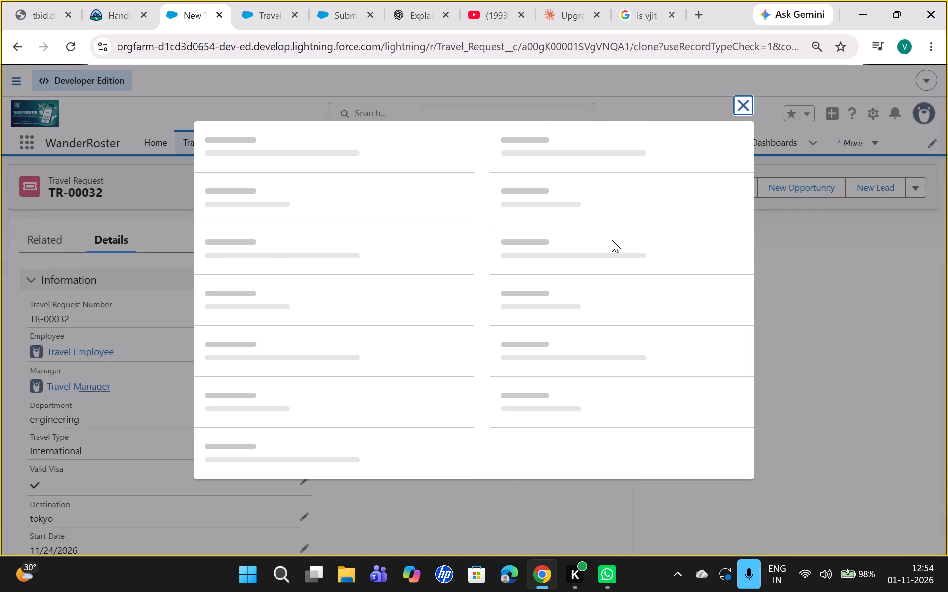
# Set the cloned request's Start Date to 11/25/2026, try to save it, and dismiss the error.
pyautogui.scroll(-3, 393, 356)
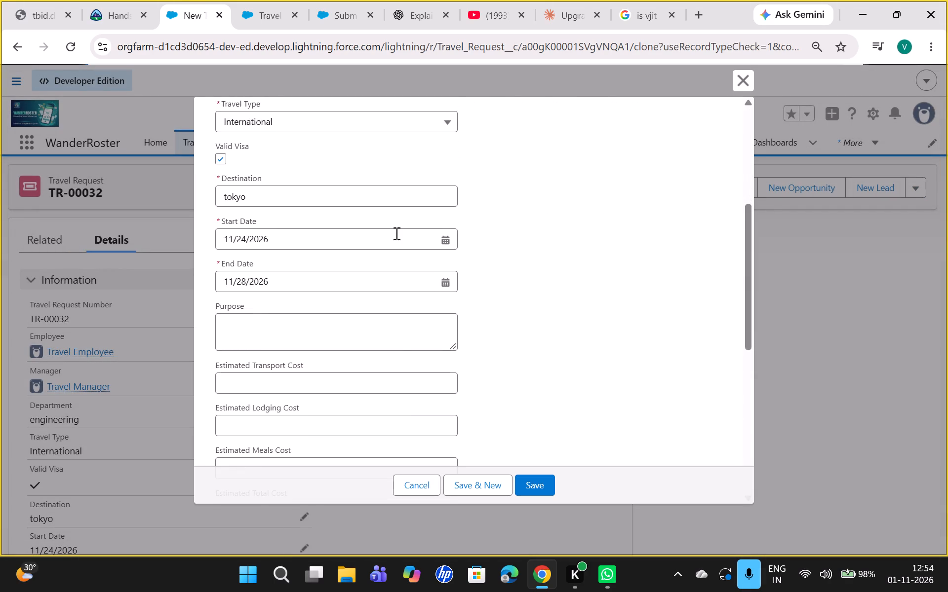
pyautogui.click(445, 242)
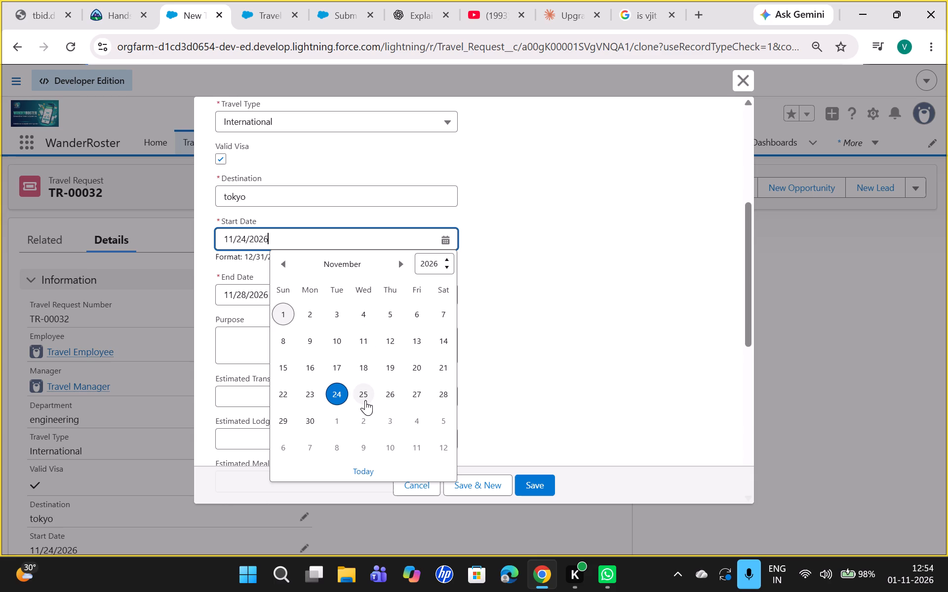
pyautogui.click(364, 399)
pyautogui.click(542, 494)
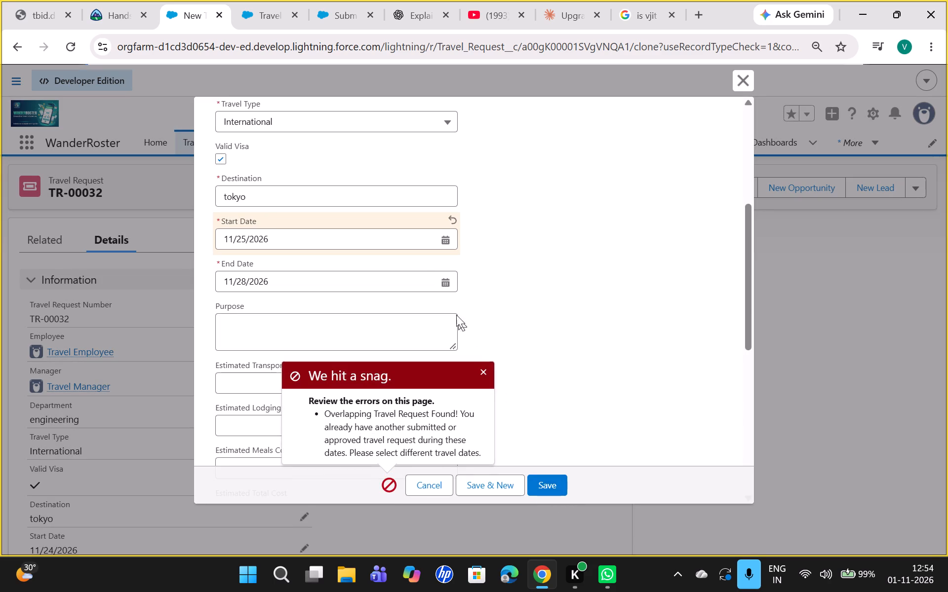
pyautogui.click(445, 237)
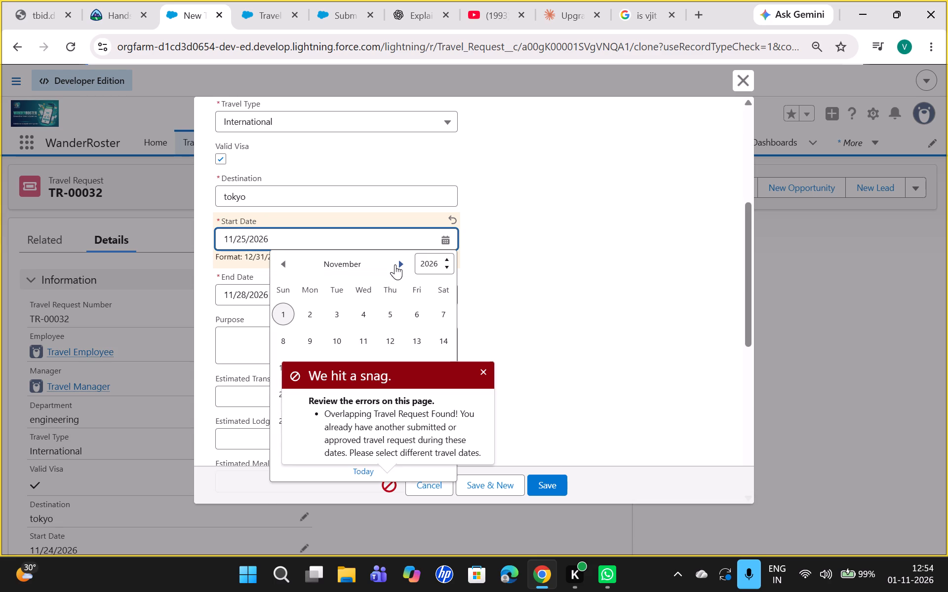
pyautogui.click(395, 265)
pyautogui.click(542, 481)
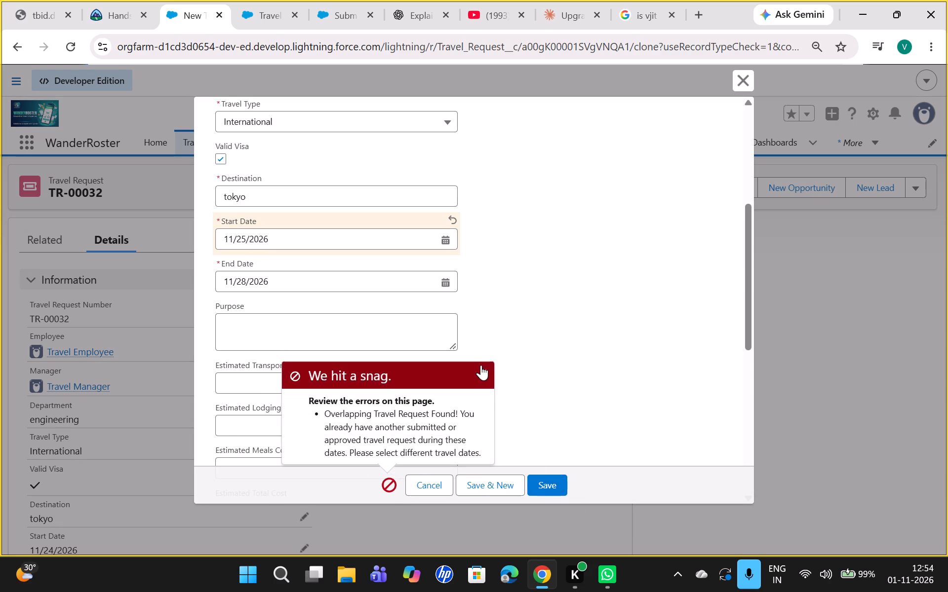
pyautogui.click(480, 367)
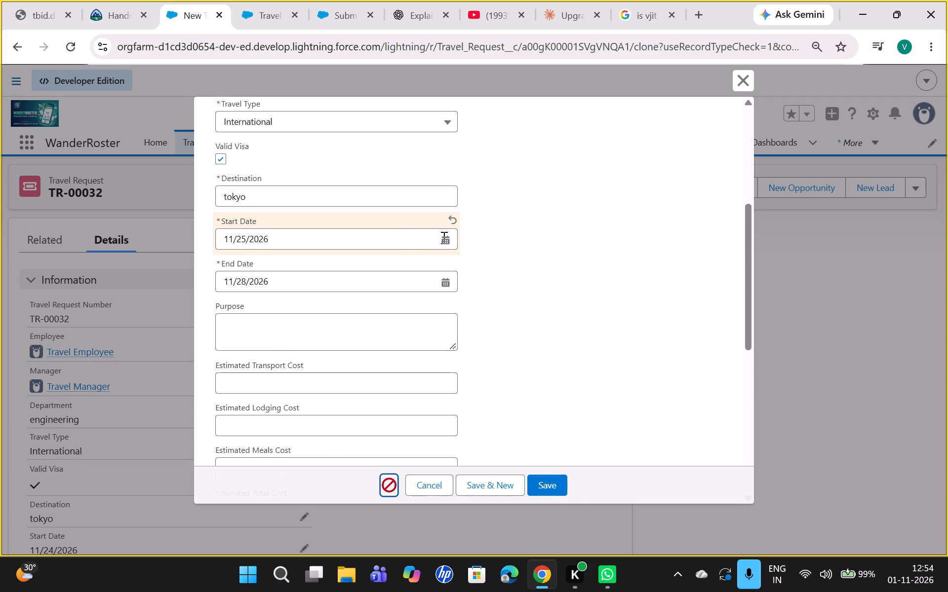
# Set the cloned tokyo request's Start Date to 12/1/2026 and End Date to 12/2/2026, and save it.
pyautogui.click(443, 237)
pyautogui.click(400, 263)
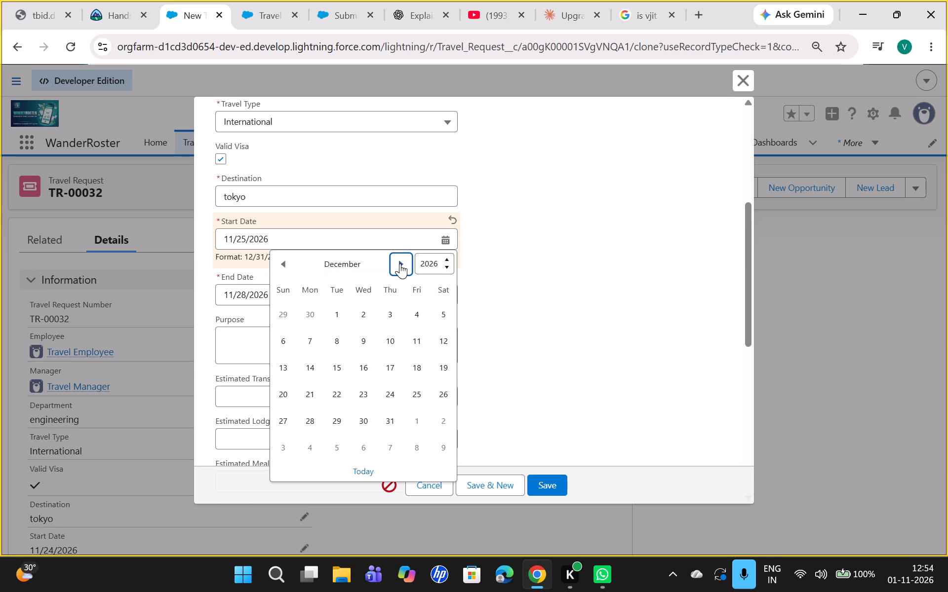
pyautogui.click(333, 316)
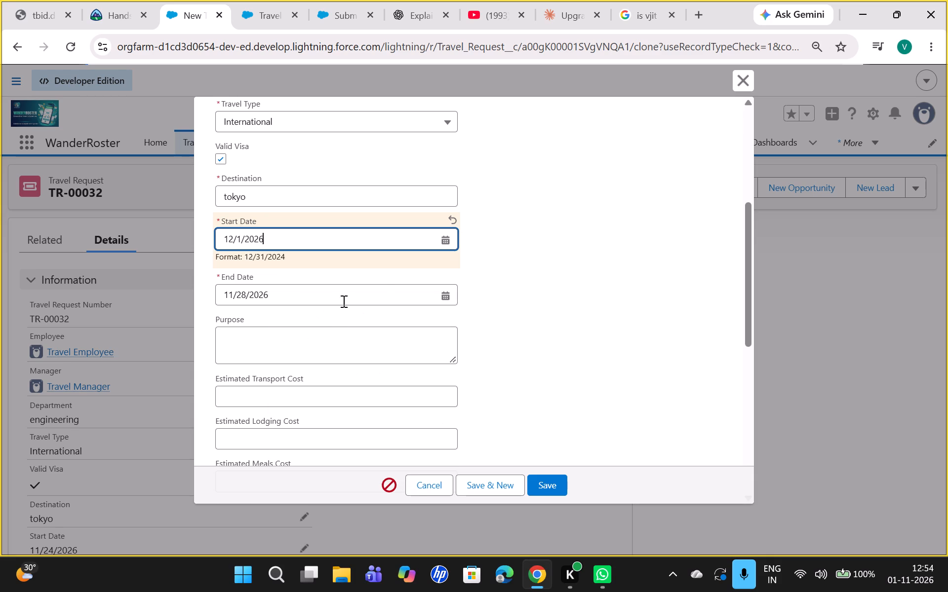
pyautogui.click(448, 304)
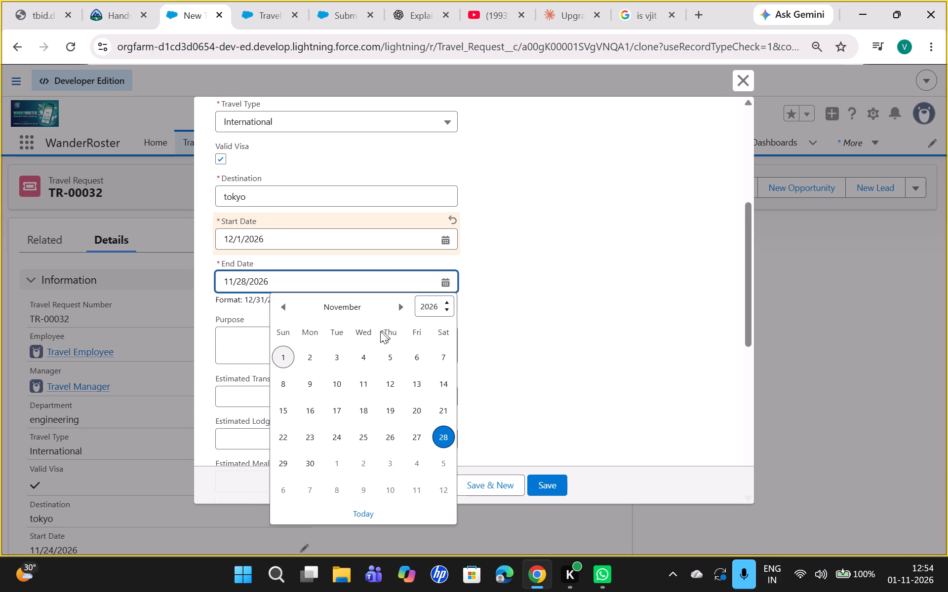
pyautogui.click(402, 303)
pyautogui.click(359, 354)
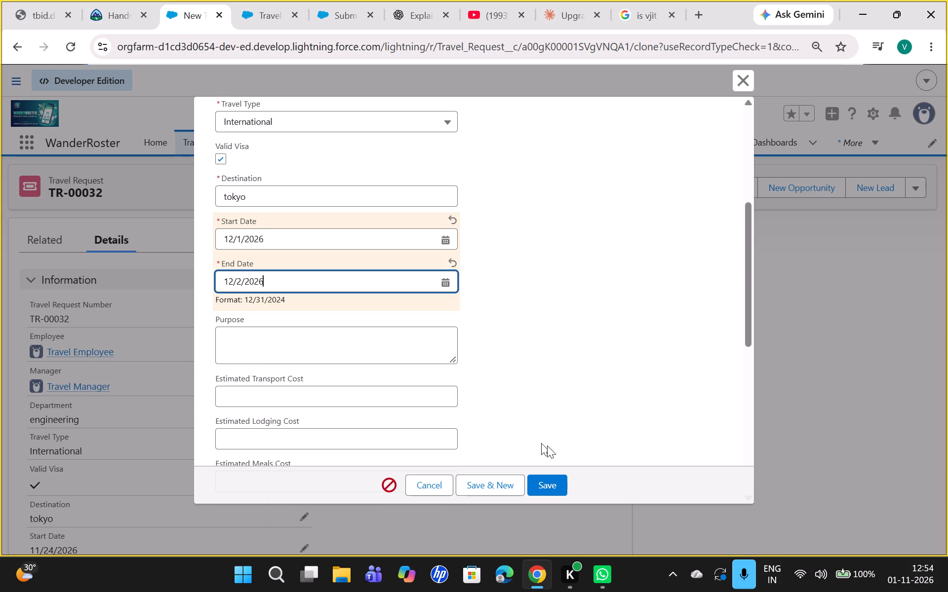
pyautogui.click(547, 479)
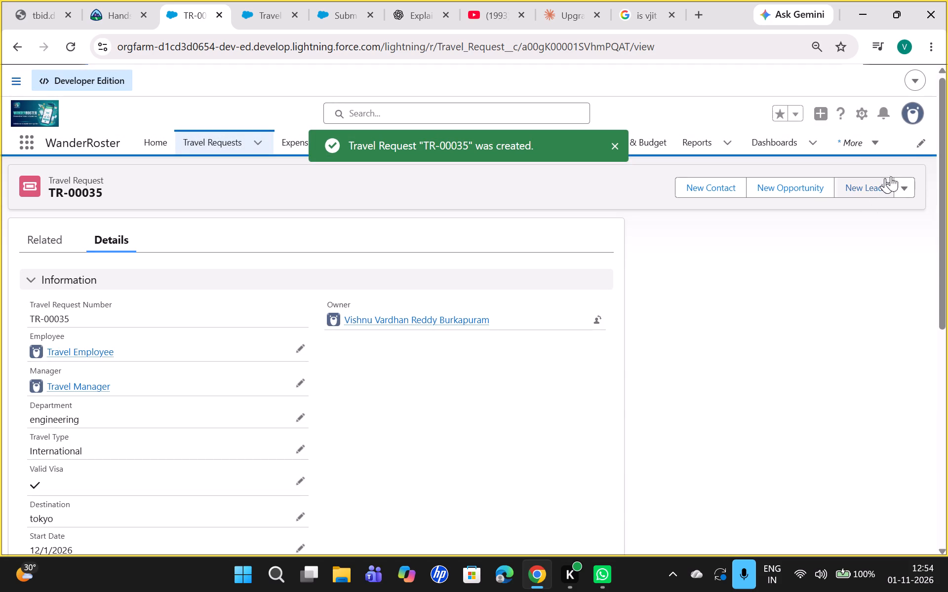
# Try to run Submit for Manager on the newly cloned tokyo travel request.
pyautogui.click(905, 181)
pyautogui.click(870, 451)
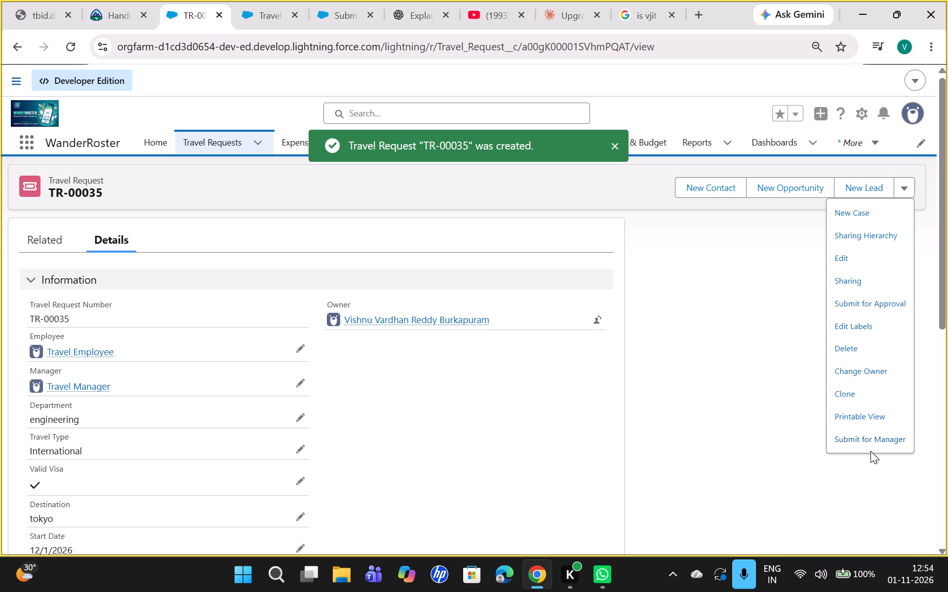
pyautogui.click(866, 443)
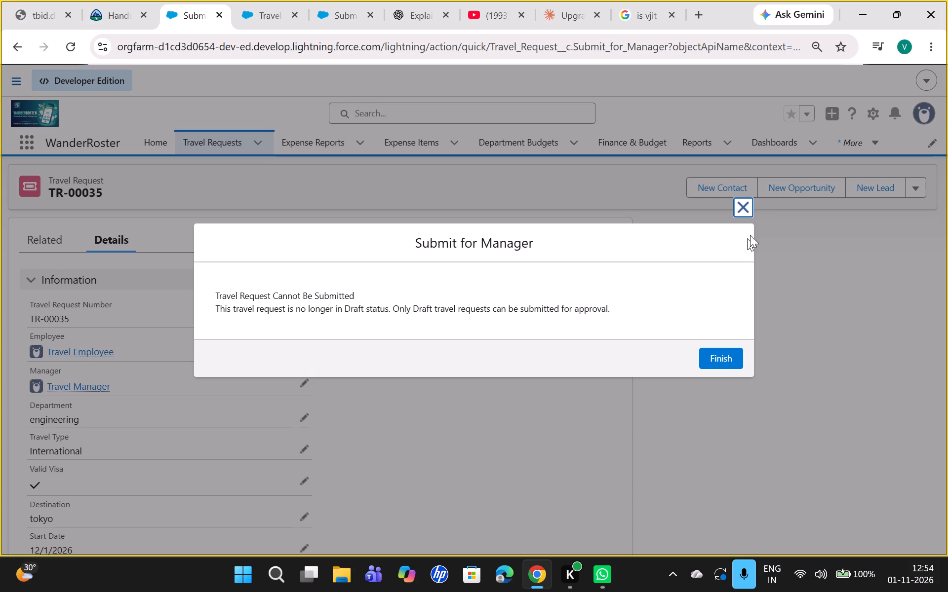
# Dismiss the submission message, clone tokyo travel request TR-00035 with its Status set to Draft, and save the clone.
pyautogui.click(747, 207)
pyautogui.scroll(-3, 512, 354)
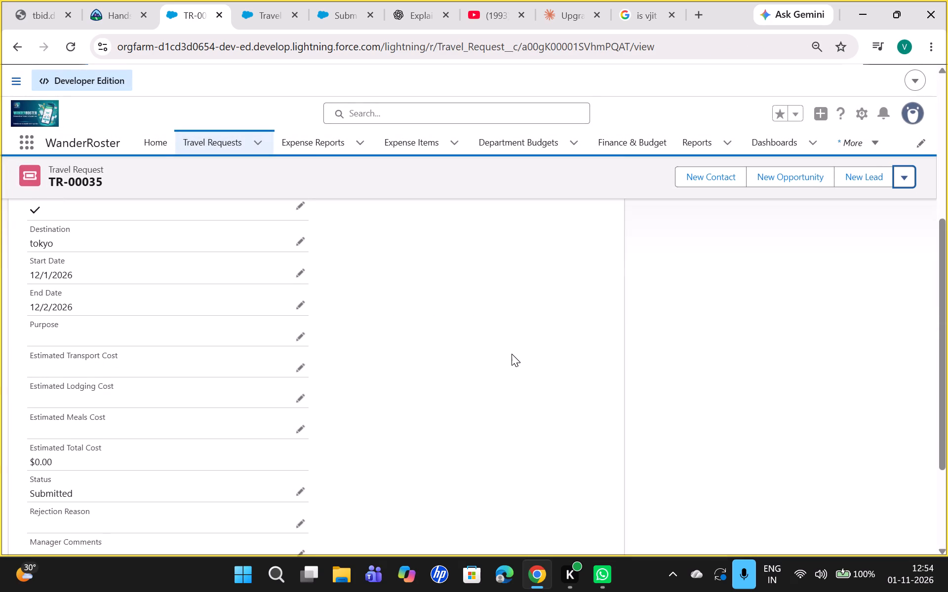
pyautogui.scroll(-2, 512, 354)
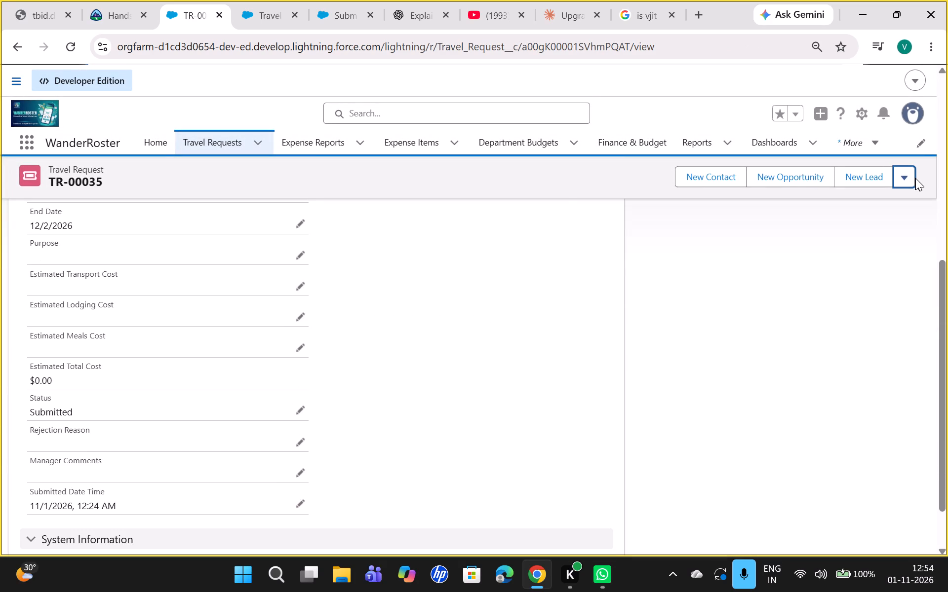
pyautogui.click(907, 176)
pyautogui.click(859, 385)
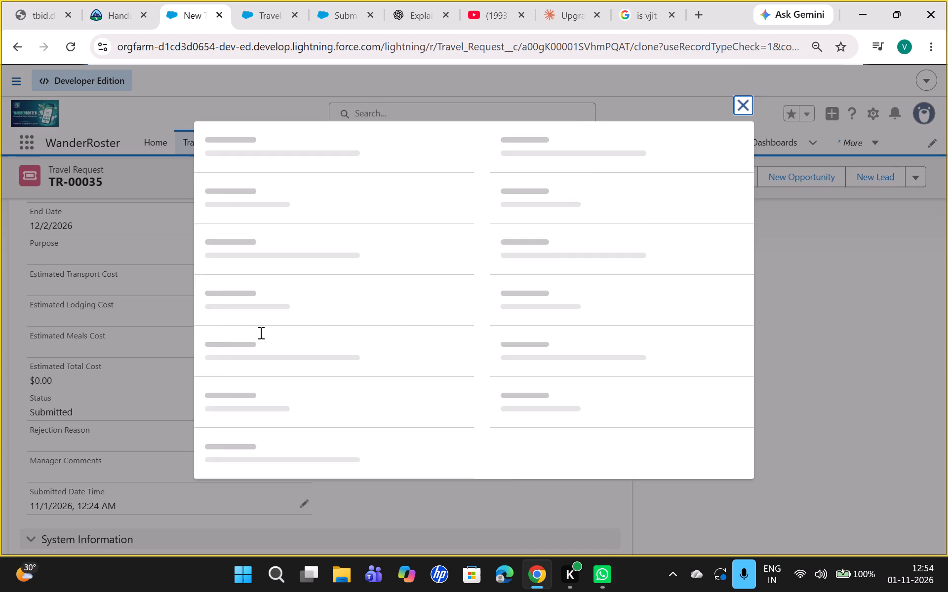
pyautogui.scroll(-7, 260, 333)
pyautogui.click(405, 343)
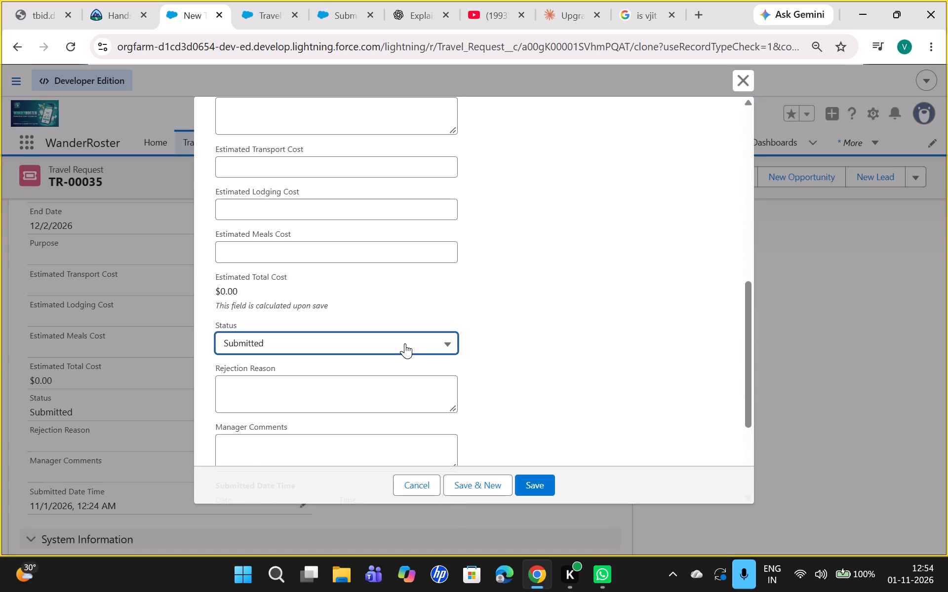
pyautogui.click(283, 389)
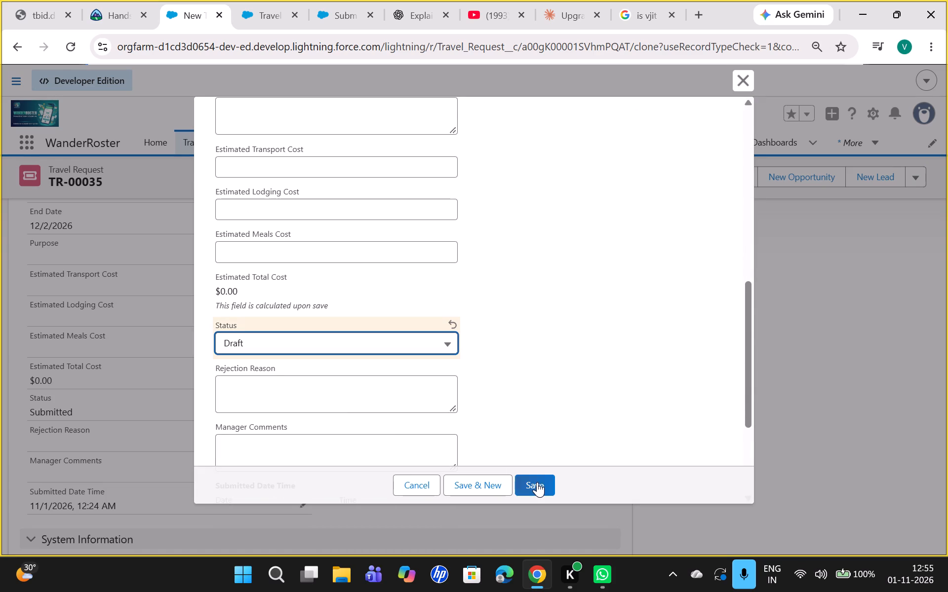
pyautogui.click(537, 482)
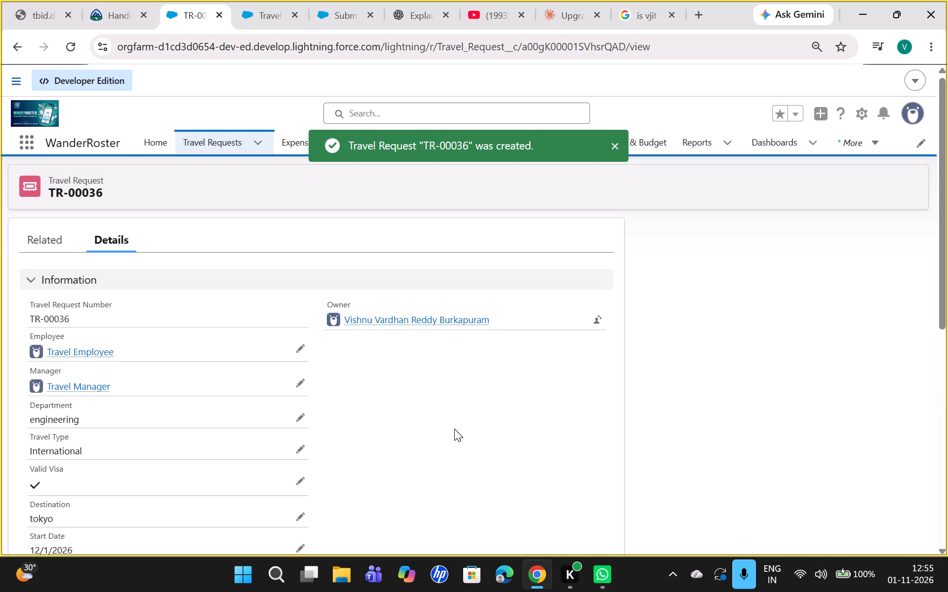
# Try to run Submit for Manager on the newly cloned Draft tokyo travel request.
pyautogui.scroll(-4, 454, 429)
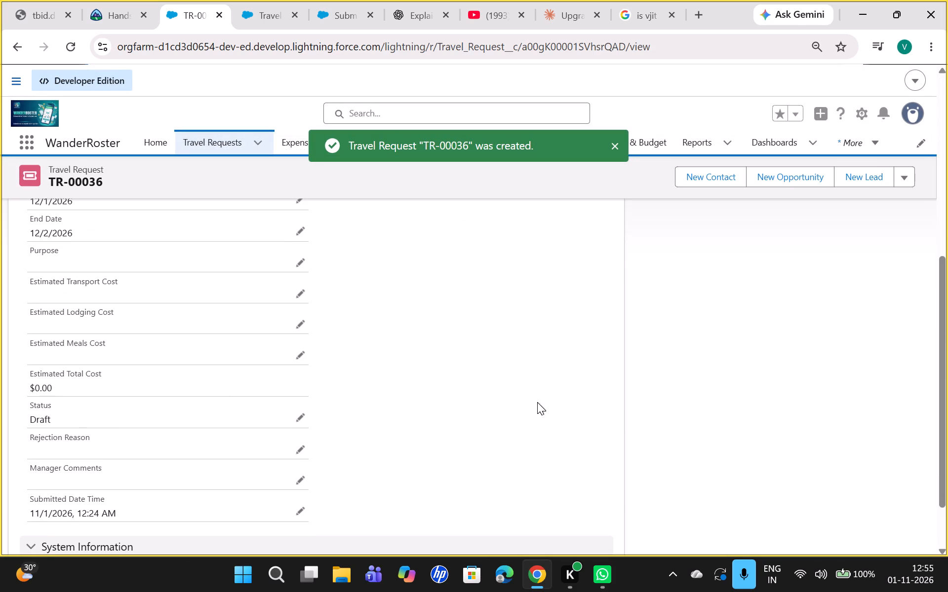
pyautogui.scroll(-1, 749, 321)
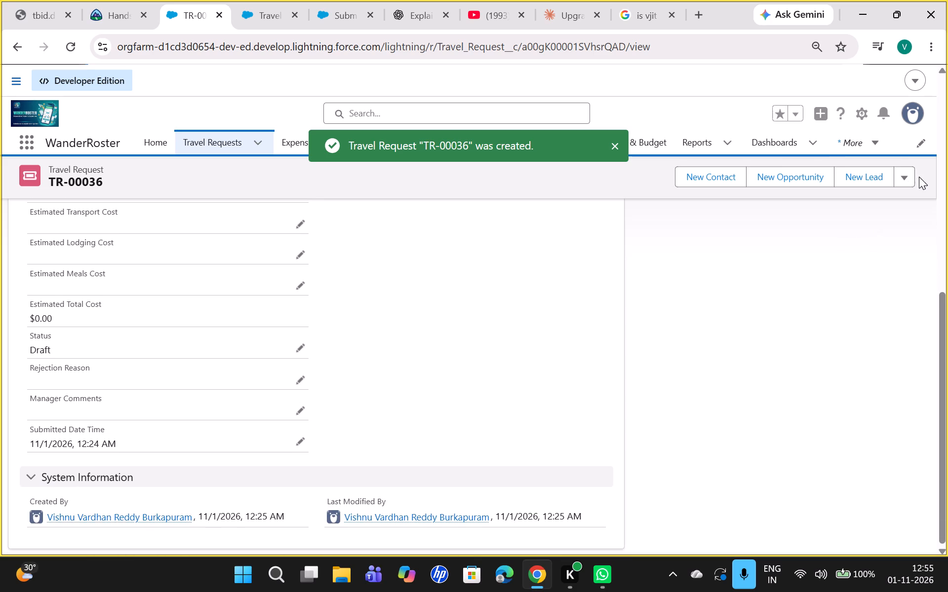
pyautogui.click(904, 171)
pyautogui.click(878, 419)
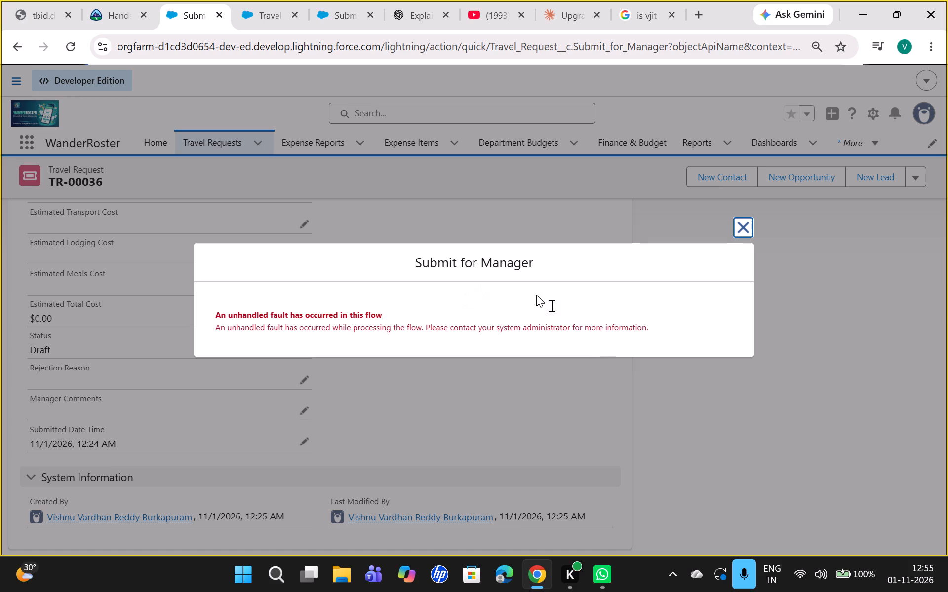
# Switch to the Submit Travel Request - V3 flow in Flow Builder and examine its submission path.
pyautogui.click(340, 0)
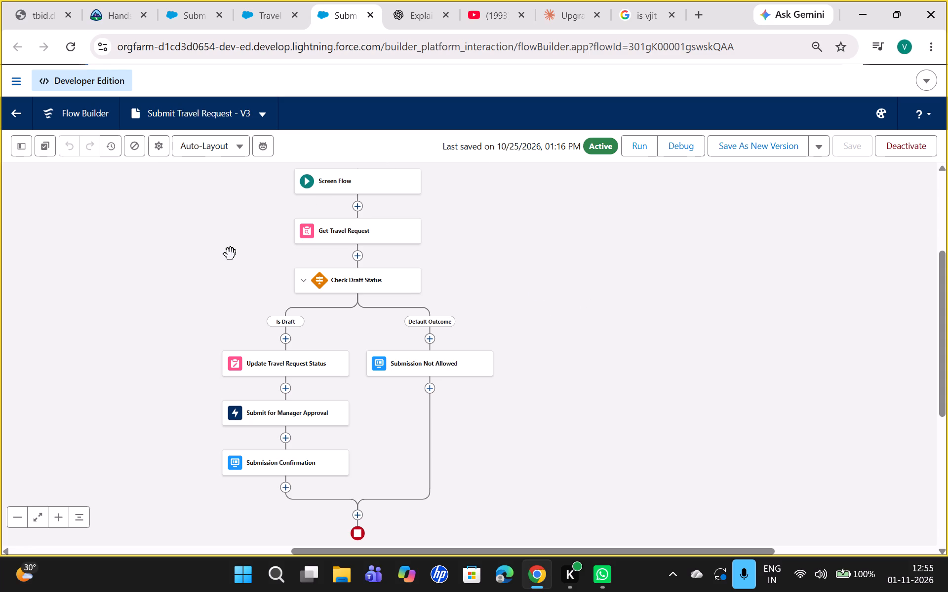
pyautogui.moveTo(231, 254); pyautogui.dragTo(243, 254)
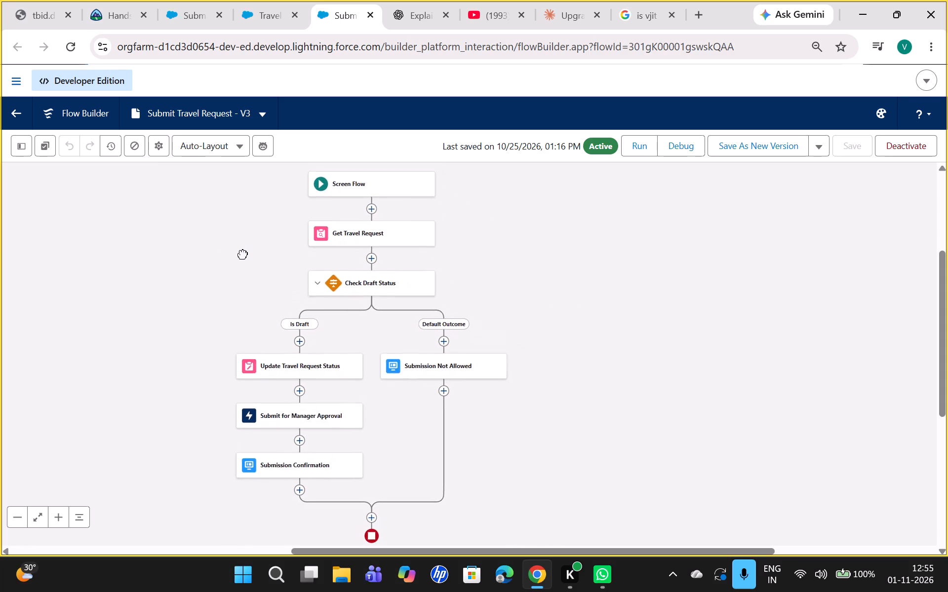
pyautogui.moveTo(243, 254); pyautogui.dragTo(242, 259)
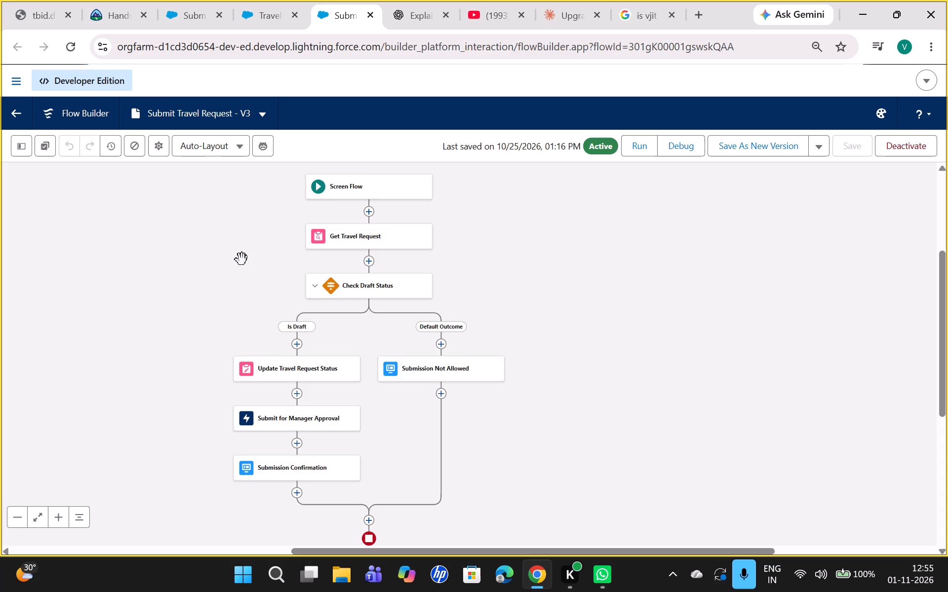
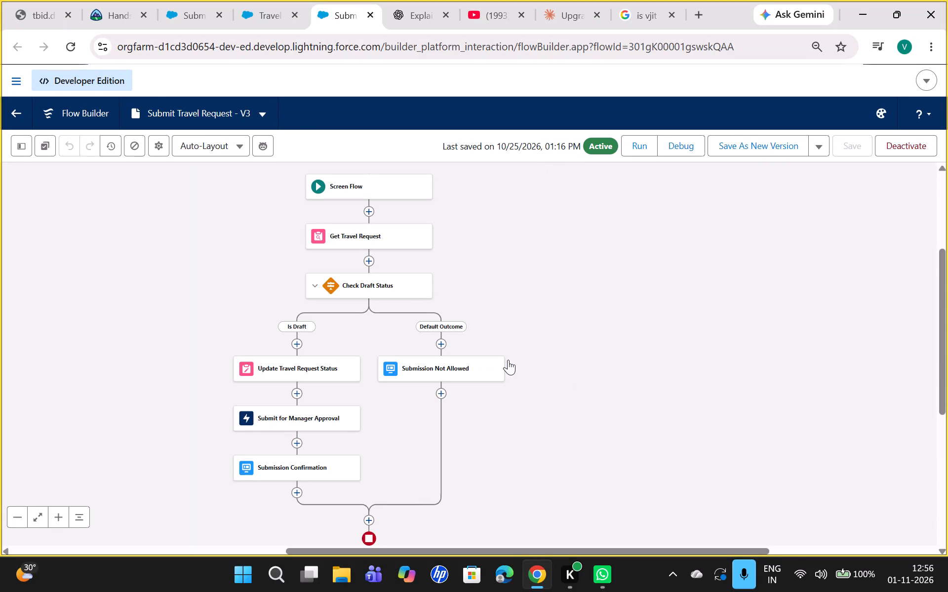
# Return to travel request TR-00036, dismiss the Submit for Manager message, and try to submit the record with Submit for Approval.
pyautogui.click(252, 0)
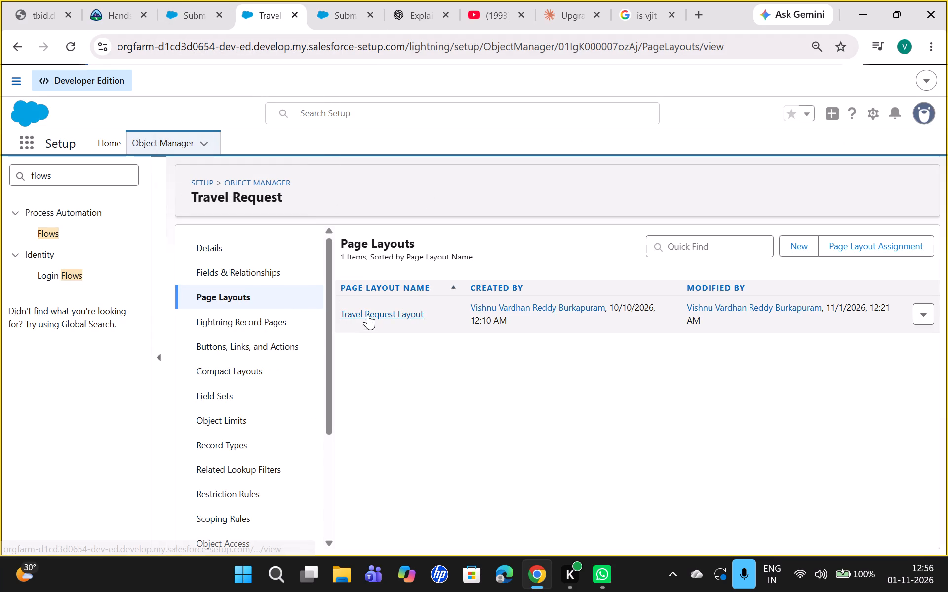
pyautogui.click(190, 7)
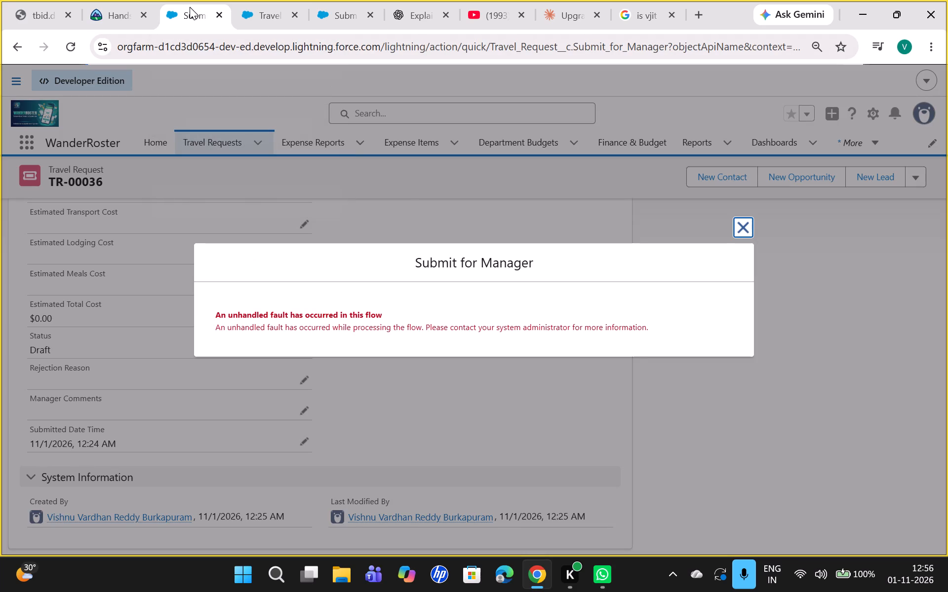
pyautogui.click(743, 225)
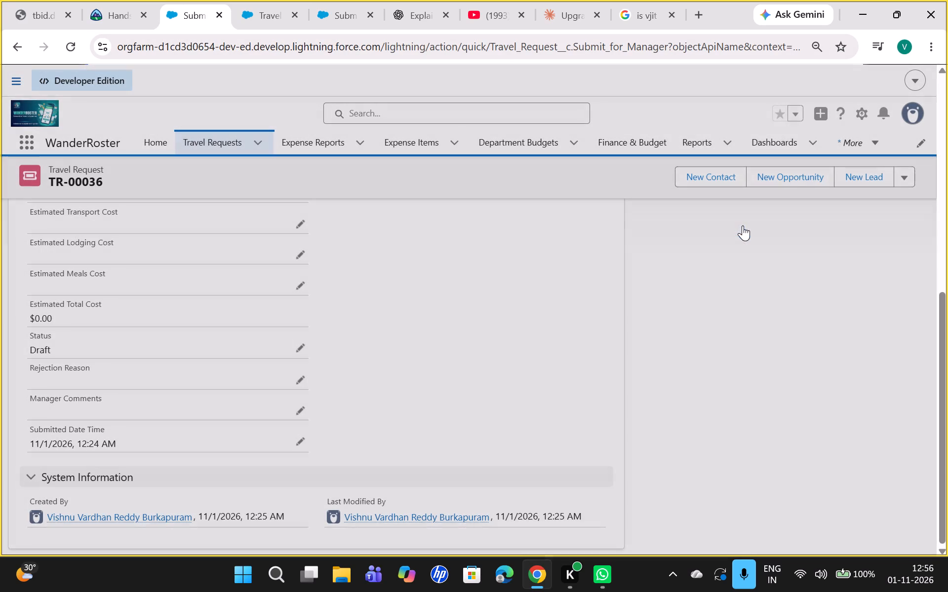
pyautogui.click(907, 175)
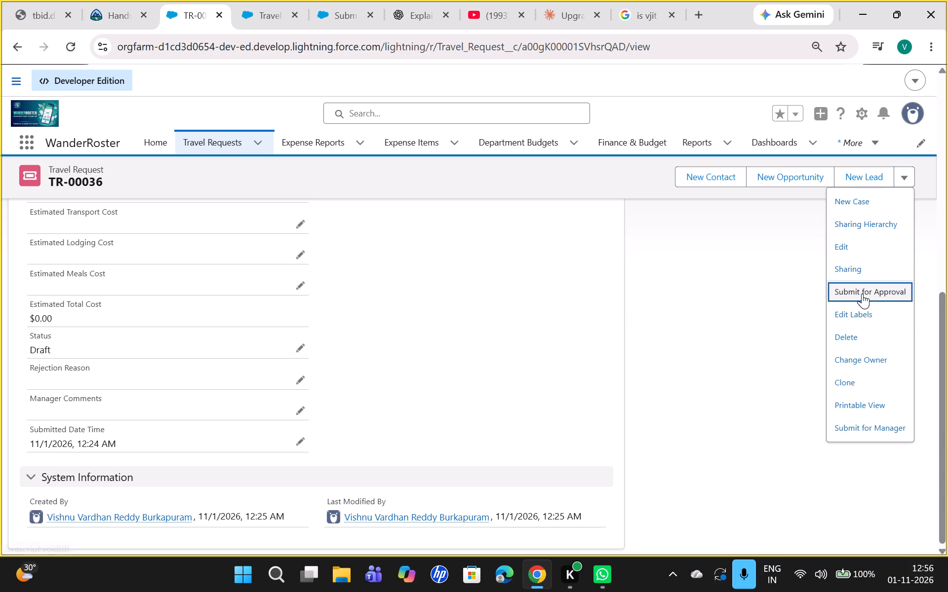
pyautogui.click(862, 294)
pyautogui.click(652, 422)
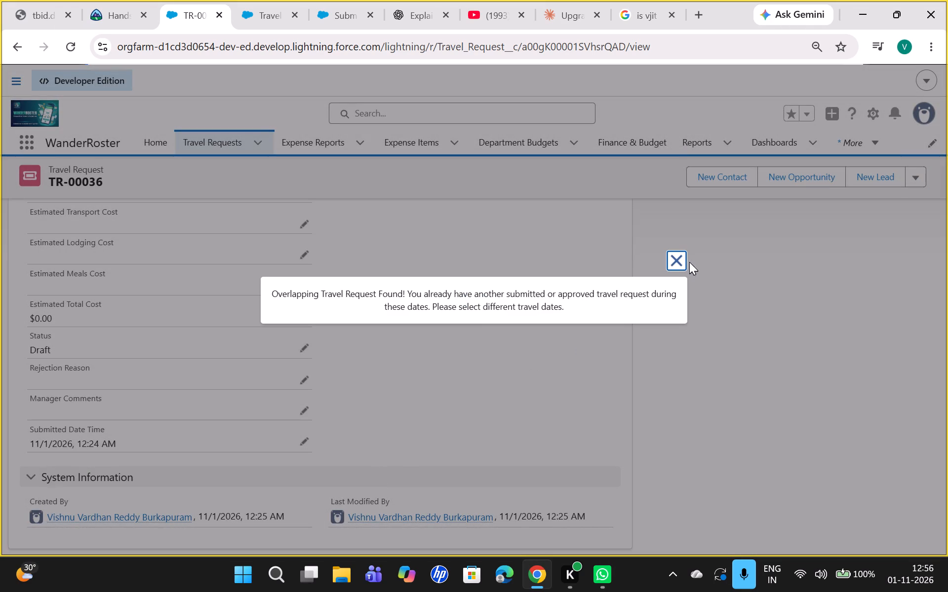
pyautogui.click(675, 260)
# Examine the top of the TR-00036 record, the recent dashboards and the recent reports in WanderRoster.
pyautogui.scroll(11, 454, 305)
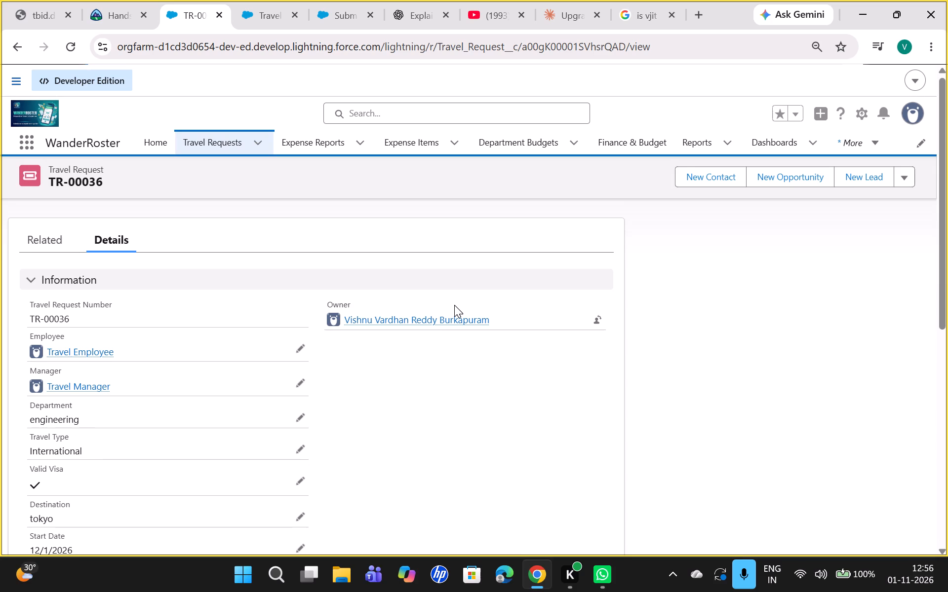
pyautogui.click(772, 145)
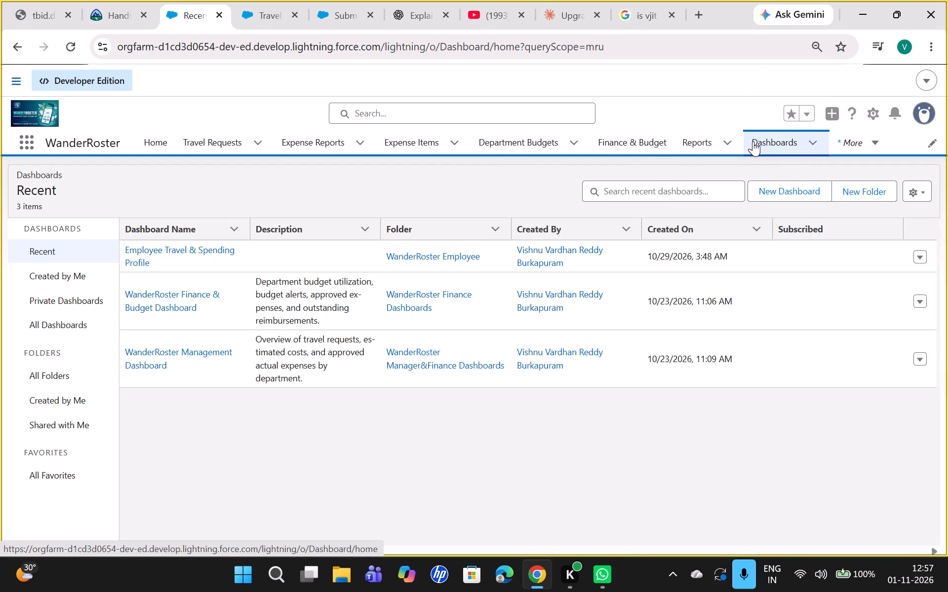
pyautogui.click(698, 139)
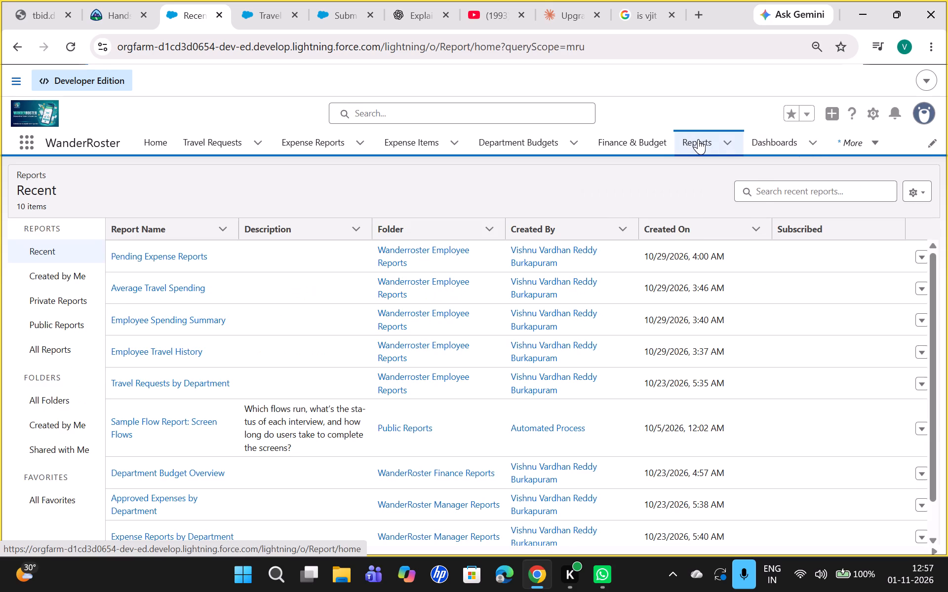
pyautogui.hscroll(1, 406, 413)
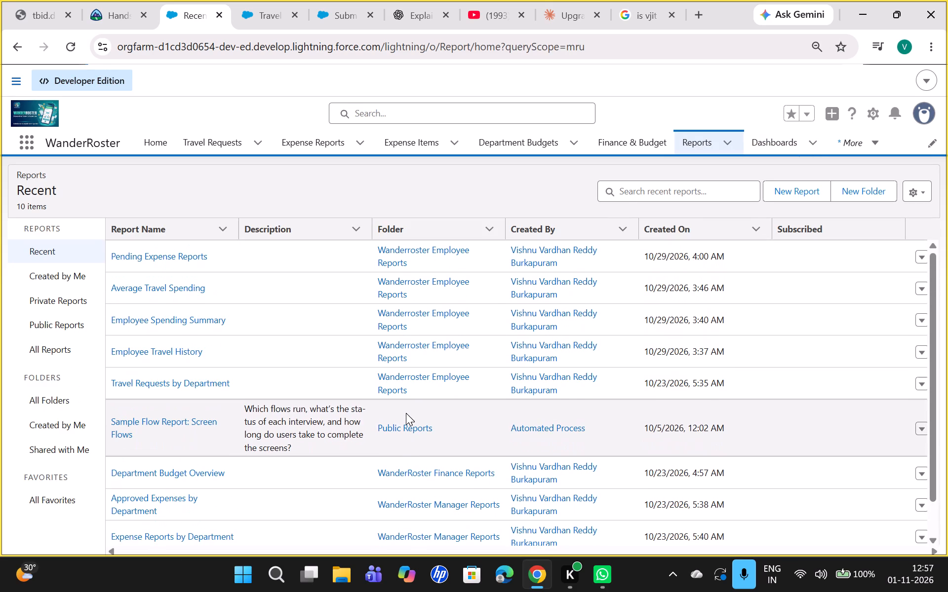
pyautogui.hscroll(1, 406, 413)
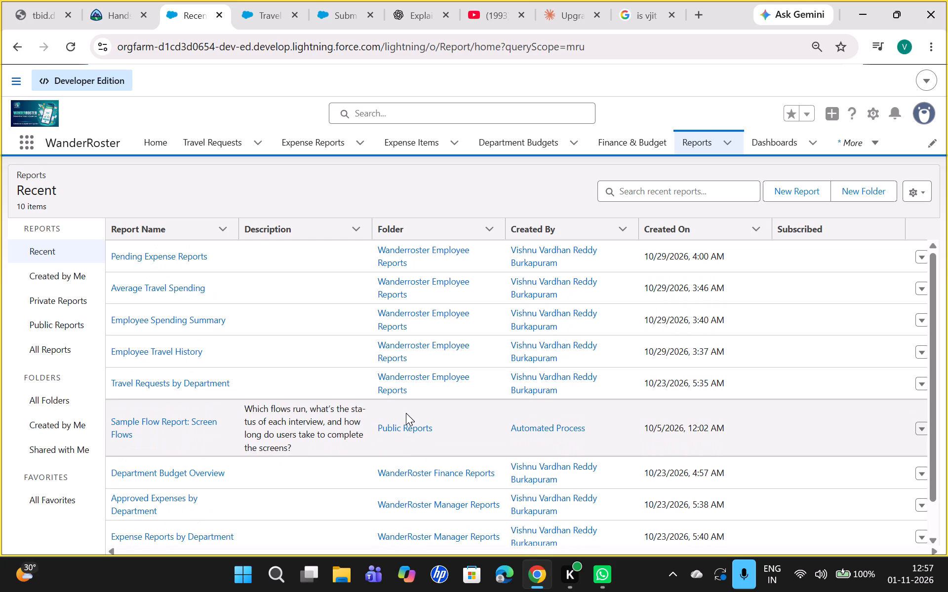
pyautogui.scroll(-4, 372, 475)
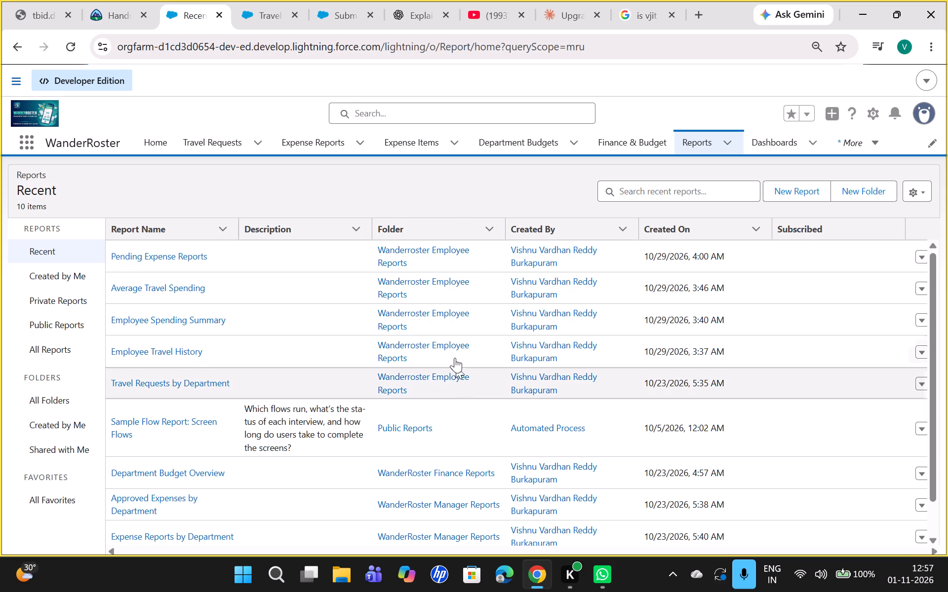
pyautogui.scroll(-1, 485, 456)
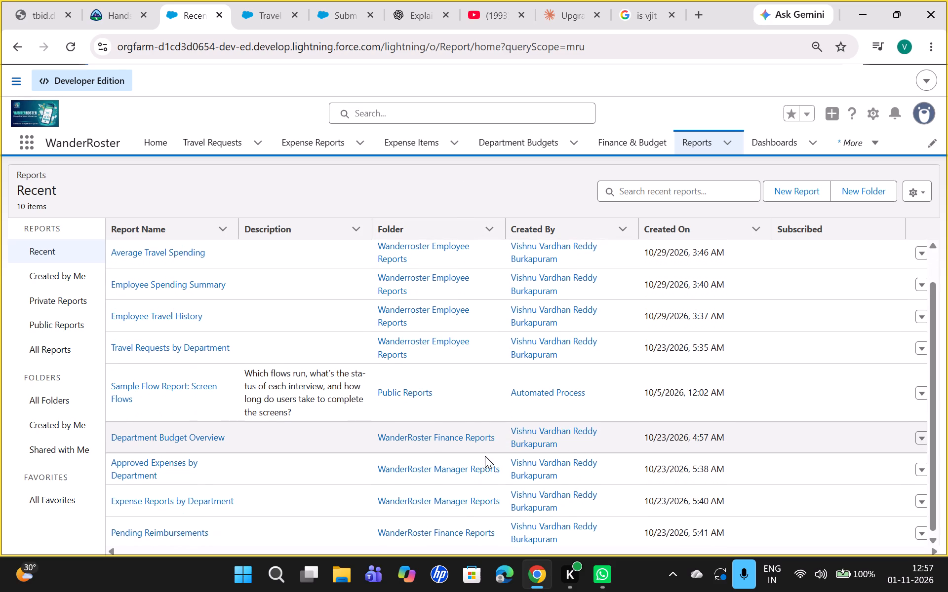
pyautogui.scroll(-1, 485, 456)
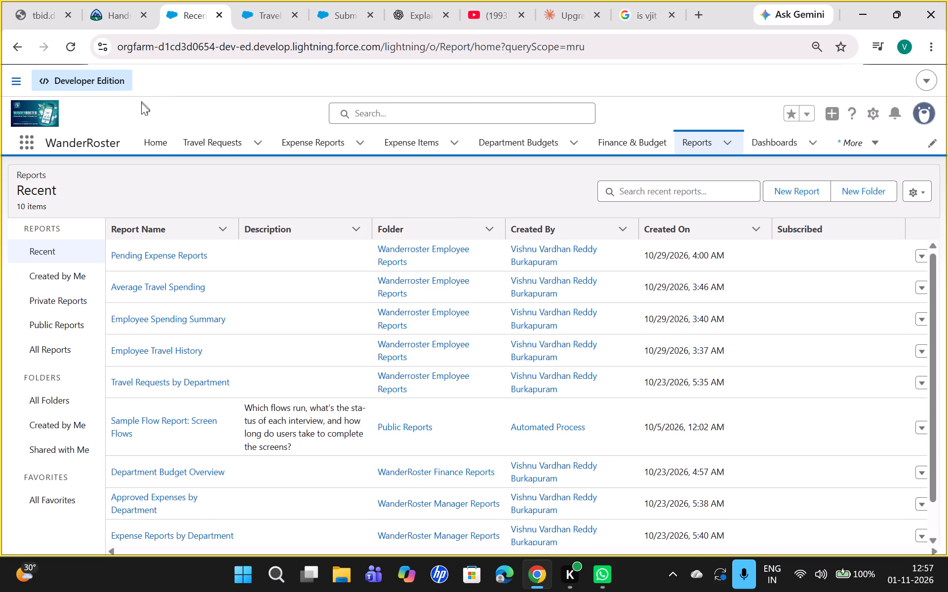
# Copy the address of the WanderRoster Home page and enter it in a new incognito window.
pyautogui.click(154, 141)
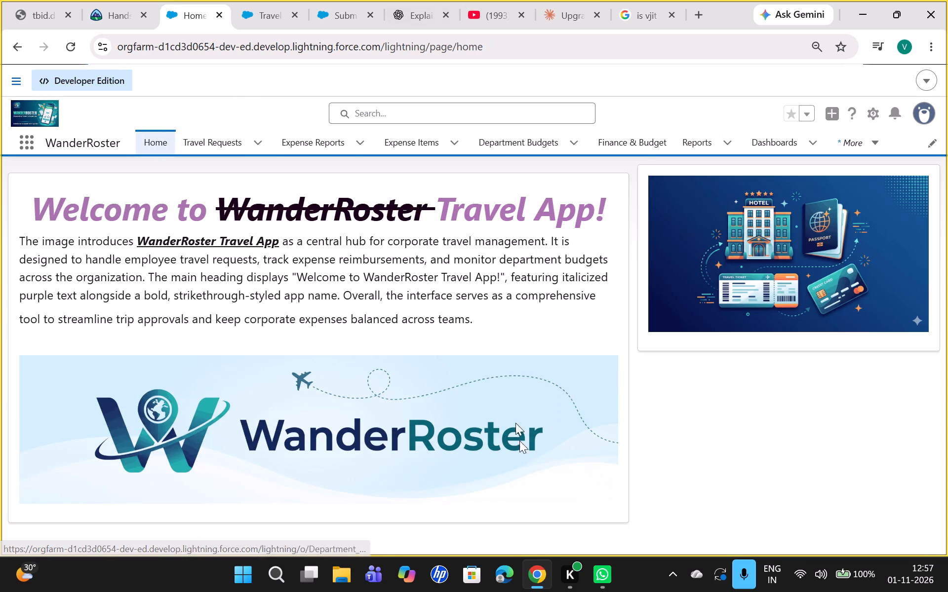
pyautogui.click(345, 49)
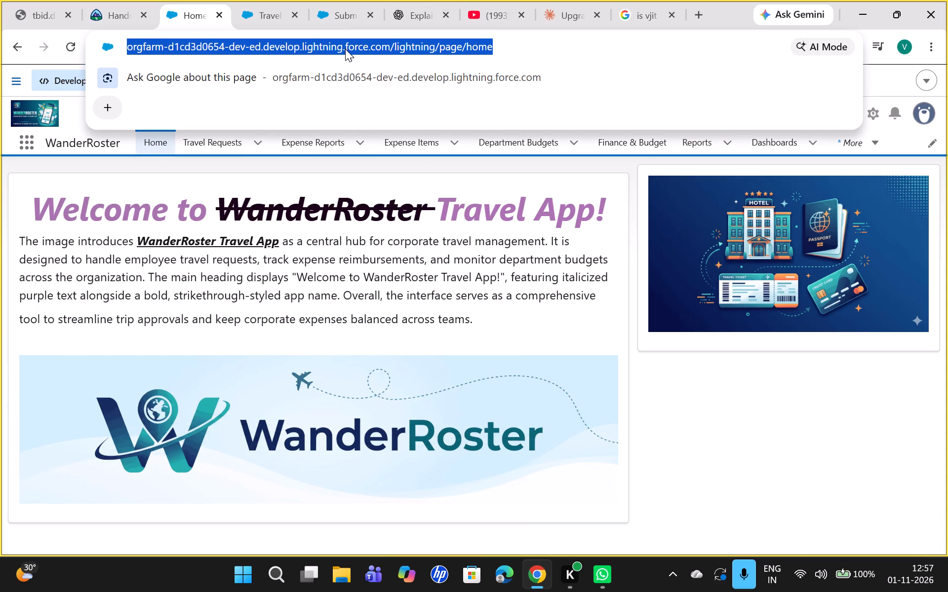
pyautogui.hotkey('ctrl', 'c')
pyautogui.hotkey('ctrl', 'shift', 'n')
pyautogui.hotkey('ctrl', 'v')
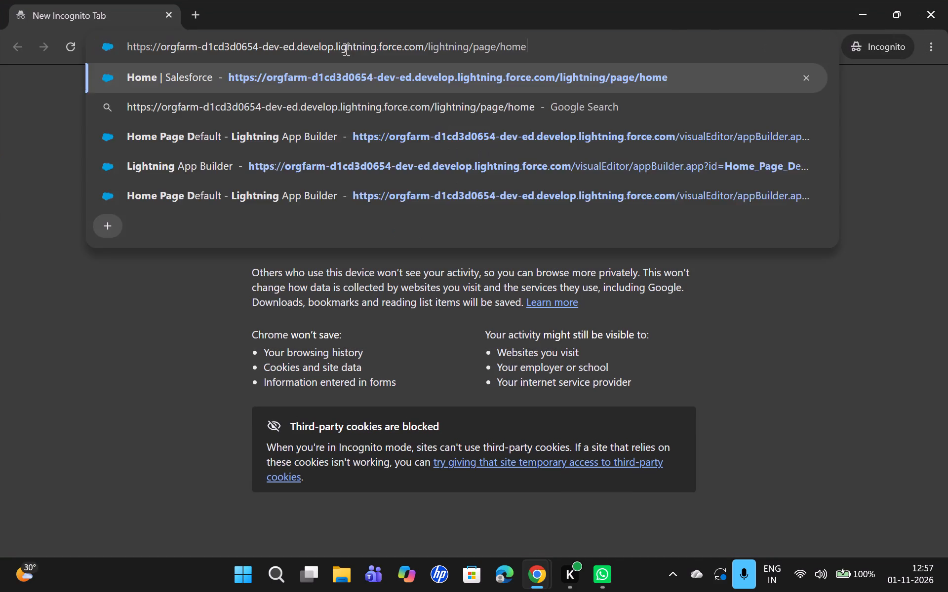
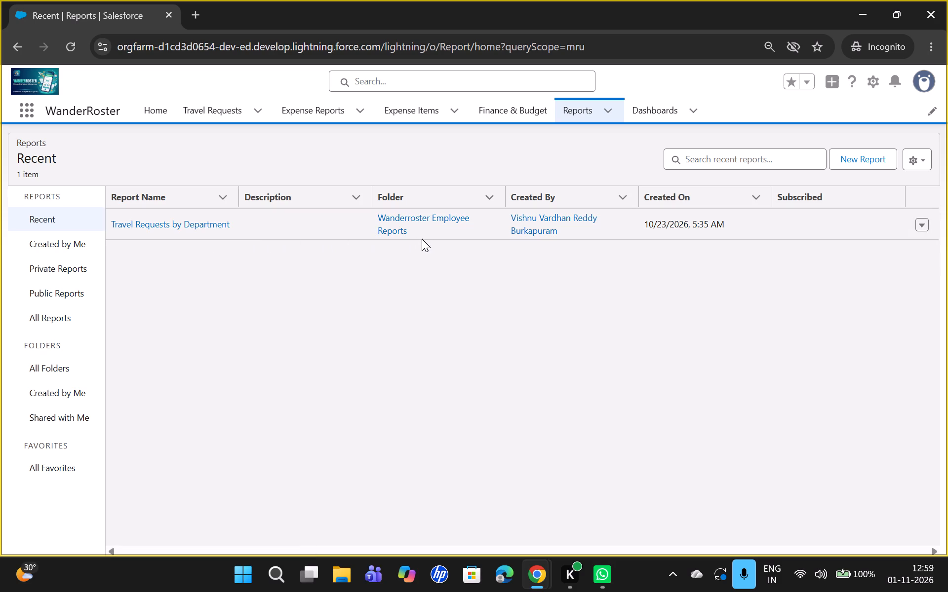
# Open the Wanderroster Employee Reports folder that holds the Travel Requests by Department report.
pyautogui.click(402, 222)
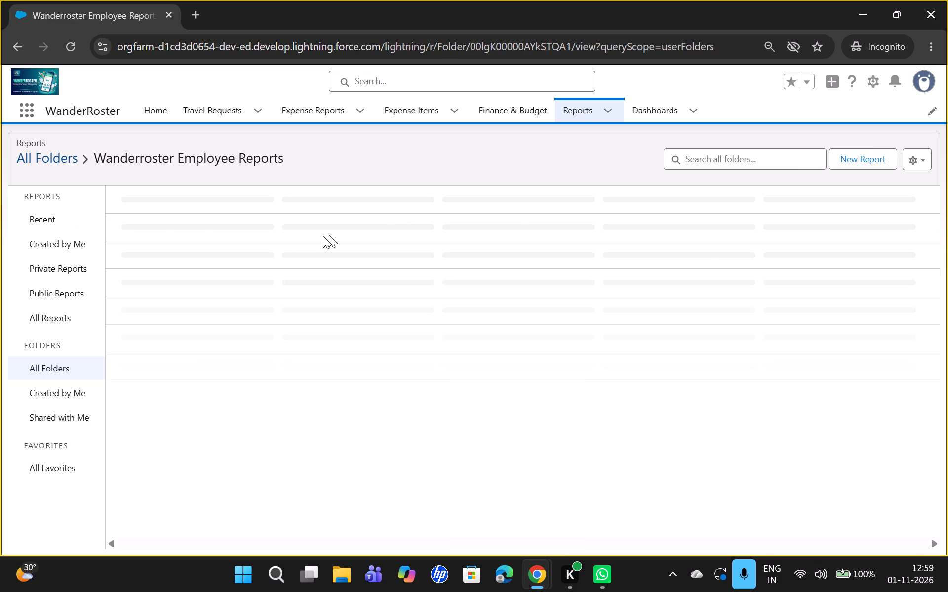
# Open the Travel Requests by Department report from the Wanderroster Employee Reports folder.
pyautogui.click(190, 222)
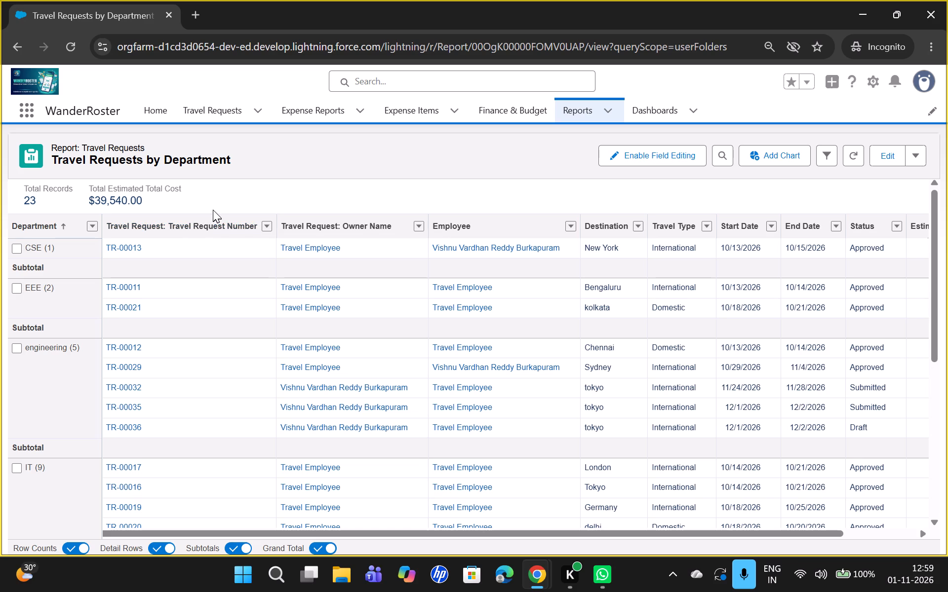
# Leave the Travel Requests by Department report and examine the WanderRoster Home page in the incognito session.
pyautogui.click(231, 198)
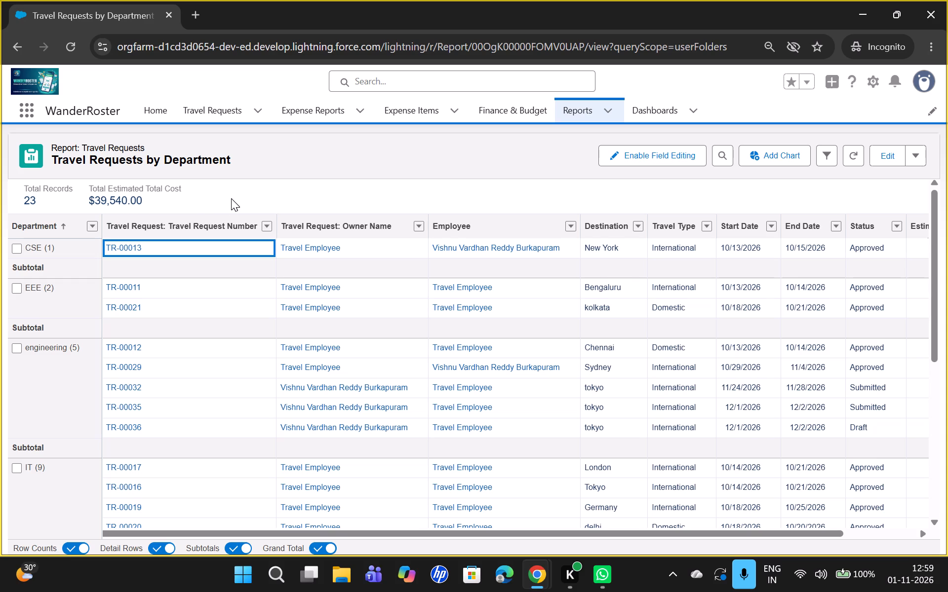
pyautogui.click(160, 105)
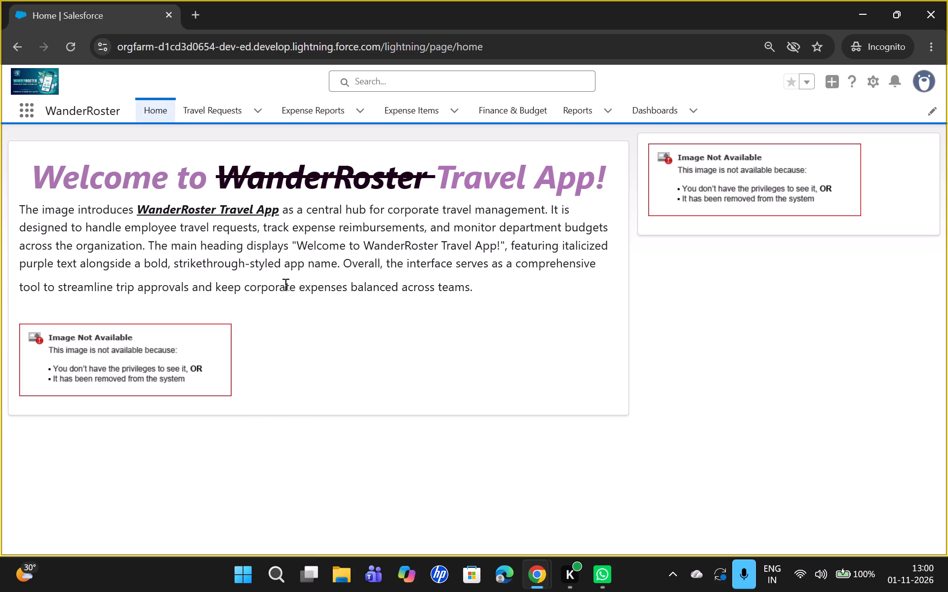
pyautogui.scroll(-3, 324, 467)
pyautogui.scroll(4, 324, 467)
pyautogui.scroll(4, 312, 381)
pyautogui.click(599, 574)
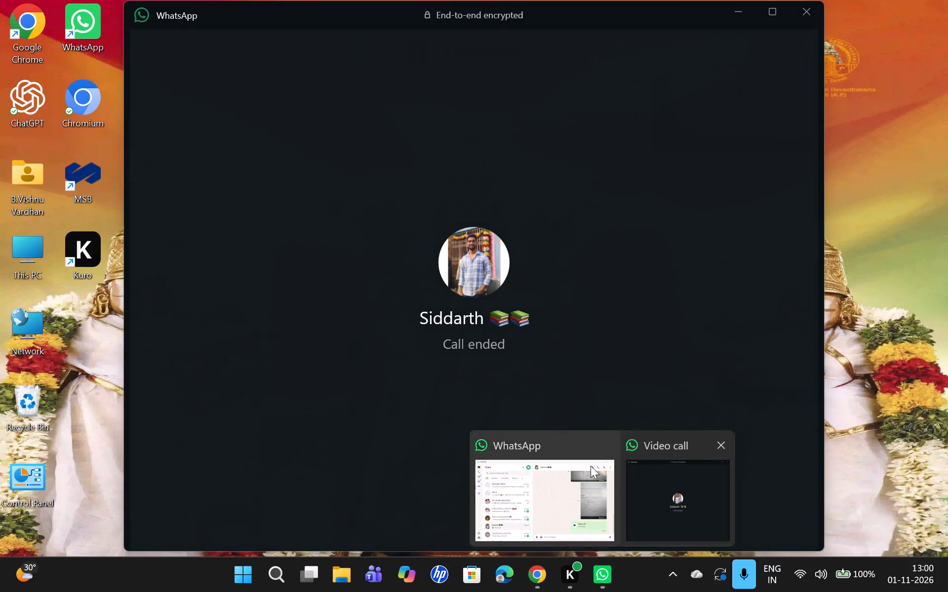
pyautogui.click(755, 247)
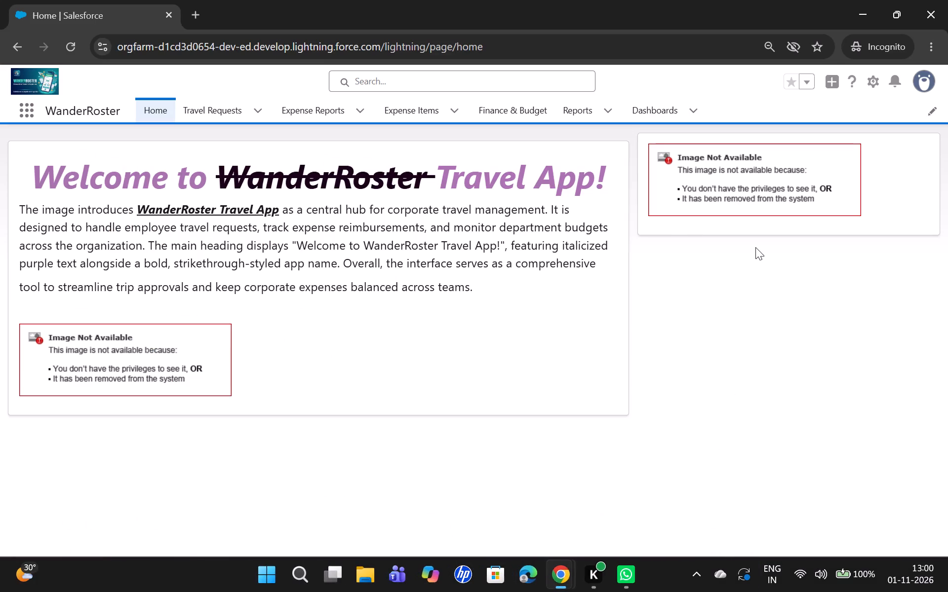
# Close the incognito window showing the WanderRoster Home page.
pyautogui.click(926, 6)
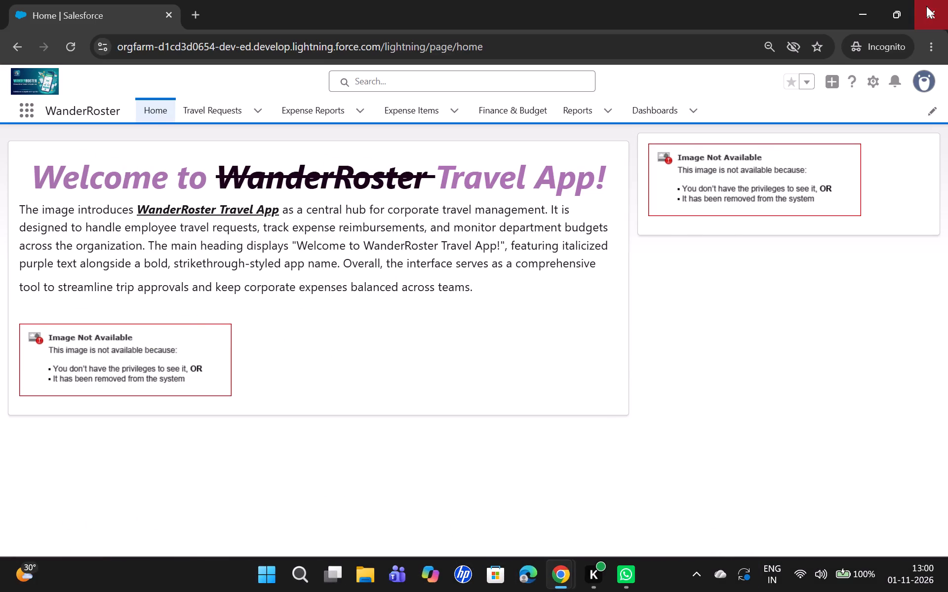
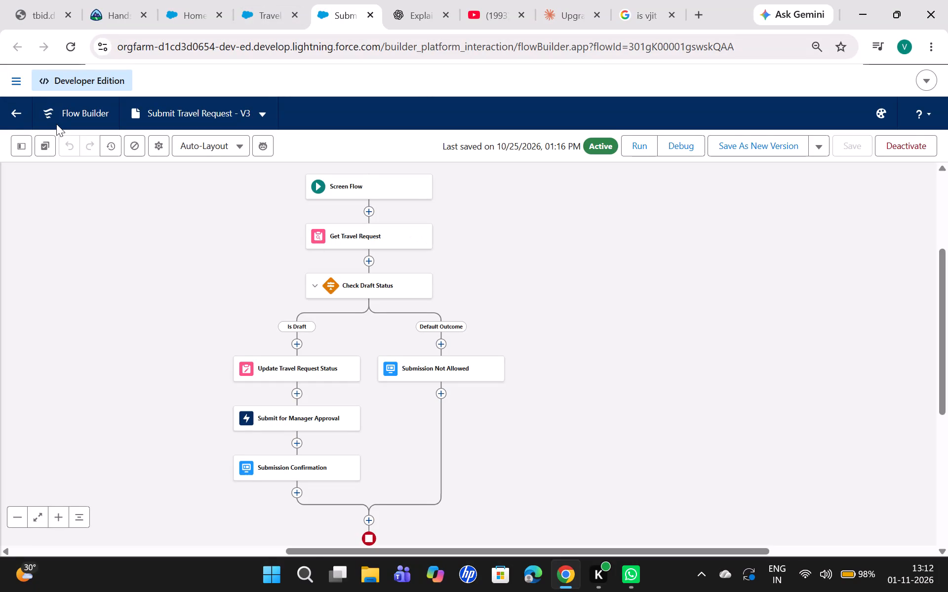
# Return from the flow canvas to the Flows list in Setup and open the Submit Travel Request flow.
pyautogui.click(10, 115)
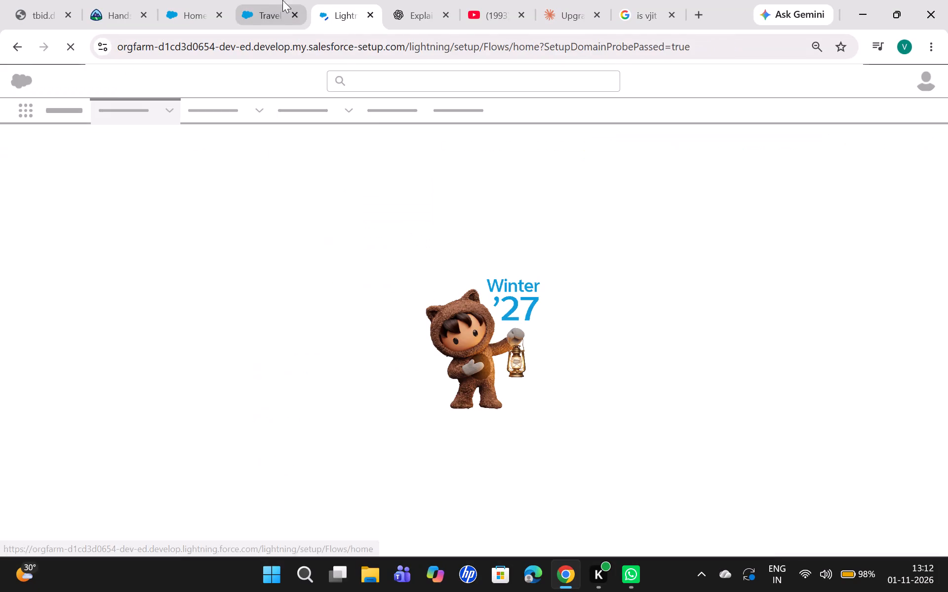
pyautogui.click(273, 6)
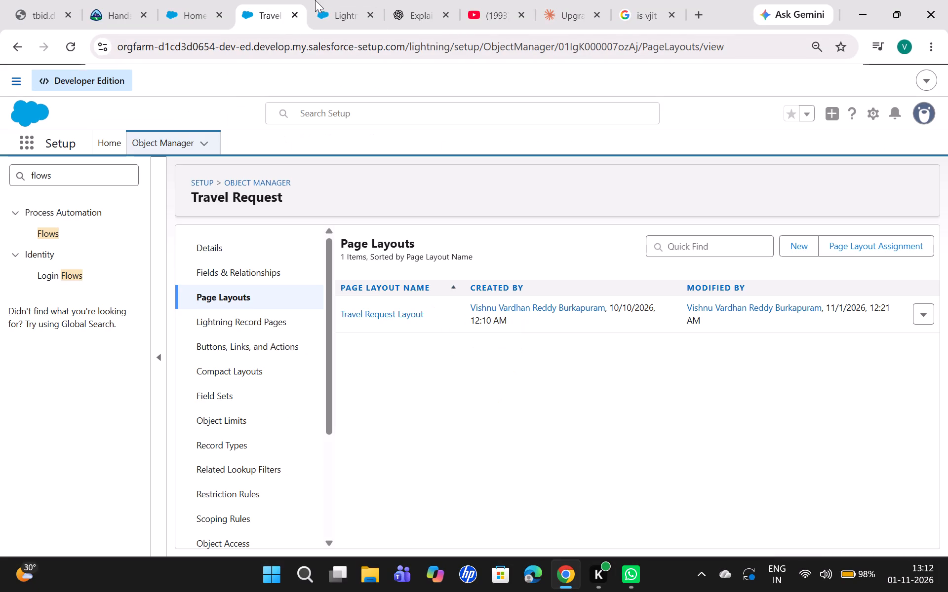
pyautogui.click(327, 0)
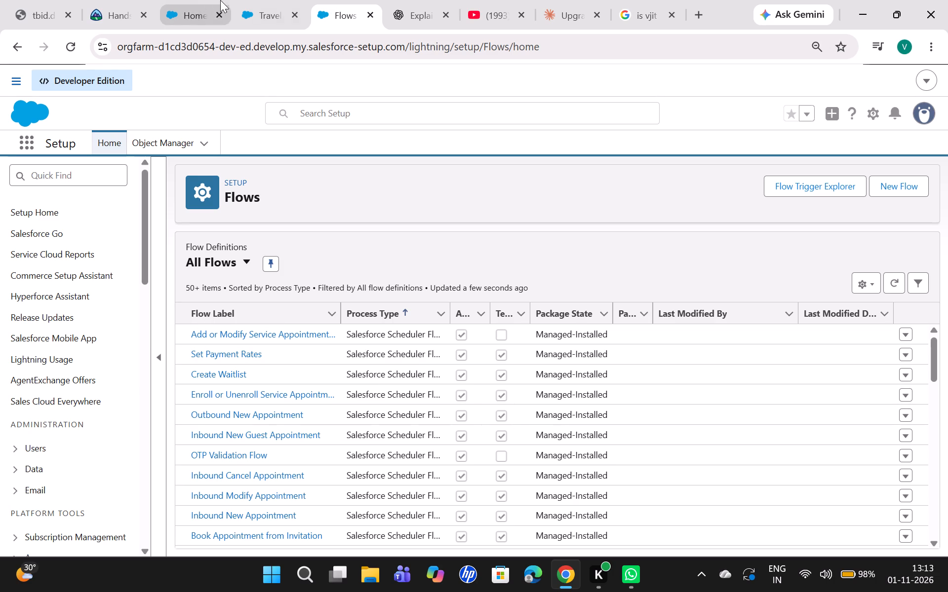
pyautogui.click(264, 0)
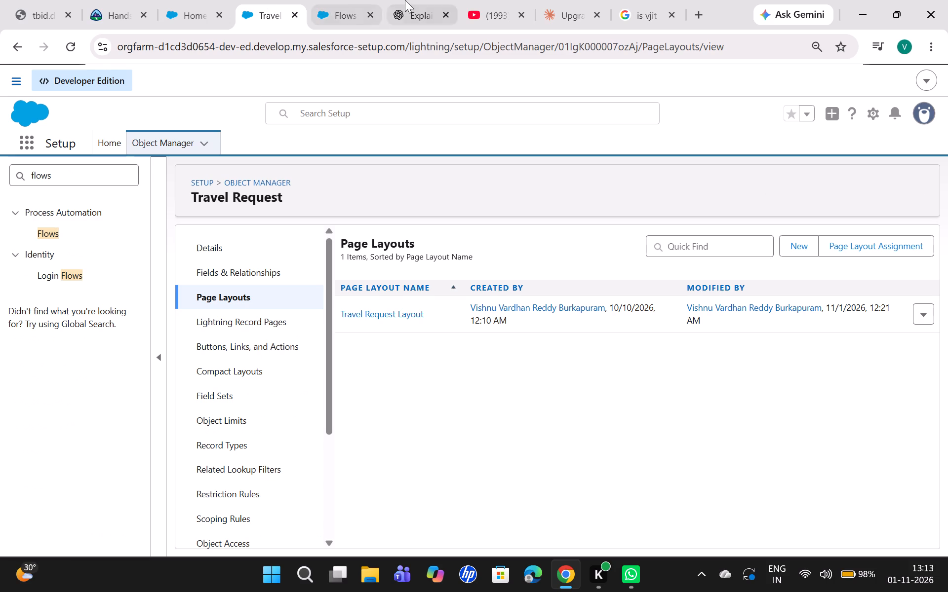
pyautogui.click(339, 0)
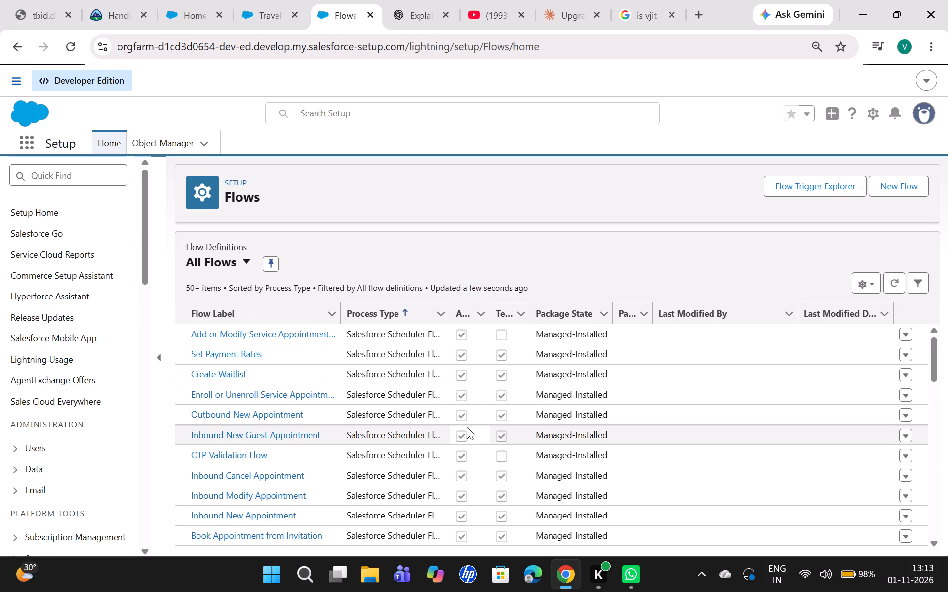
pyautogui.scroll(2, 467, 427)
pyautogui.scroll(-3, 467, 427)
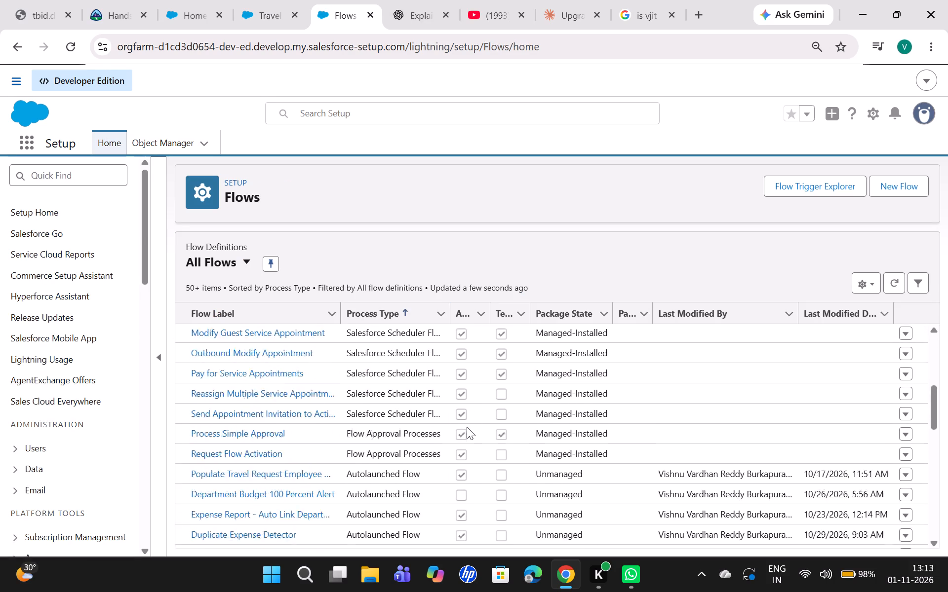
pyautogui.scroll(-2, 467, 427)
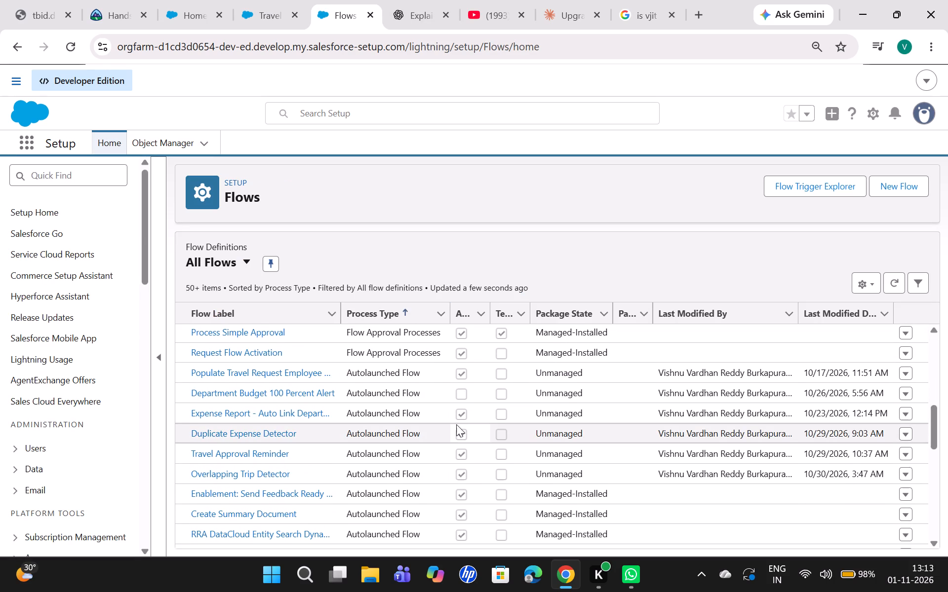
pyautogui.scroll(-20, 455, 426)
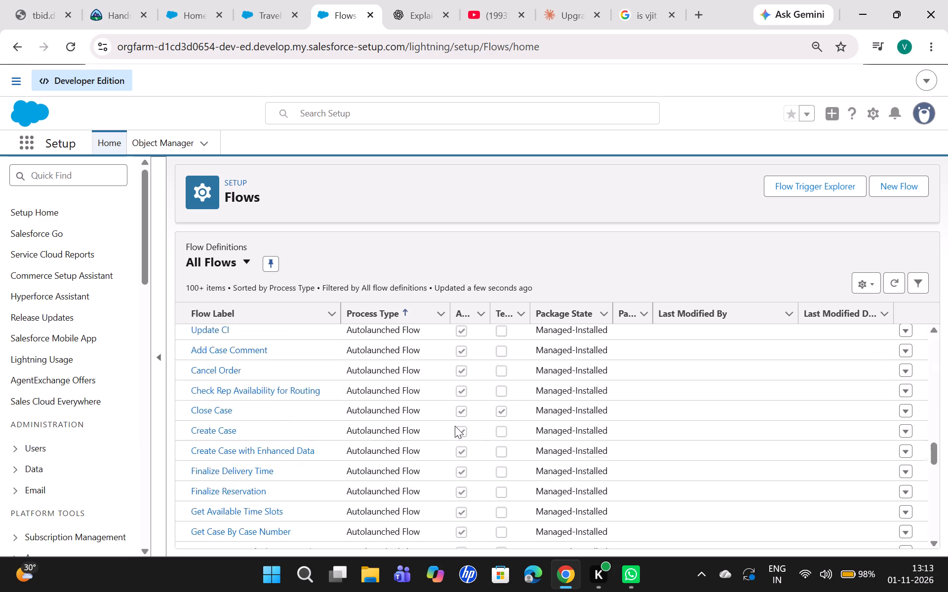
pyautogui.scroll(-1, 455, 426)
pyautogui.scroll(5, 455, 426)
pyautogui.scroll(-3, 455, 426)
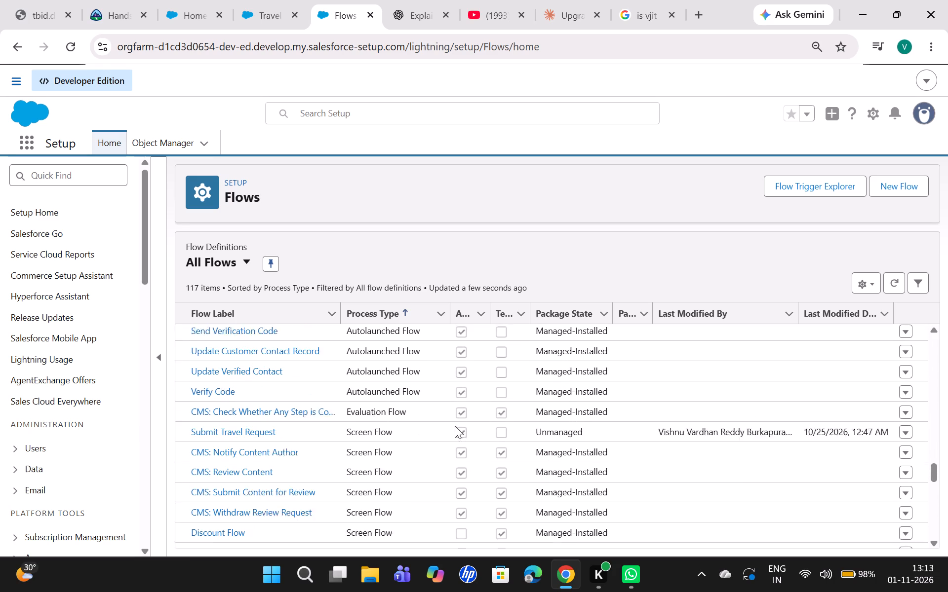
pyautogui.scroll(-1, 455, 426)
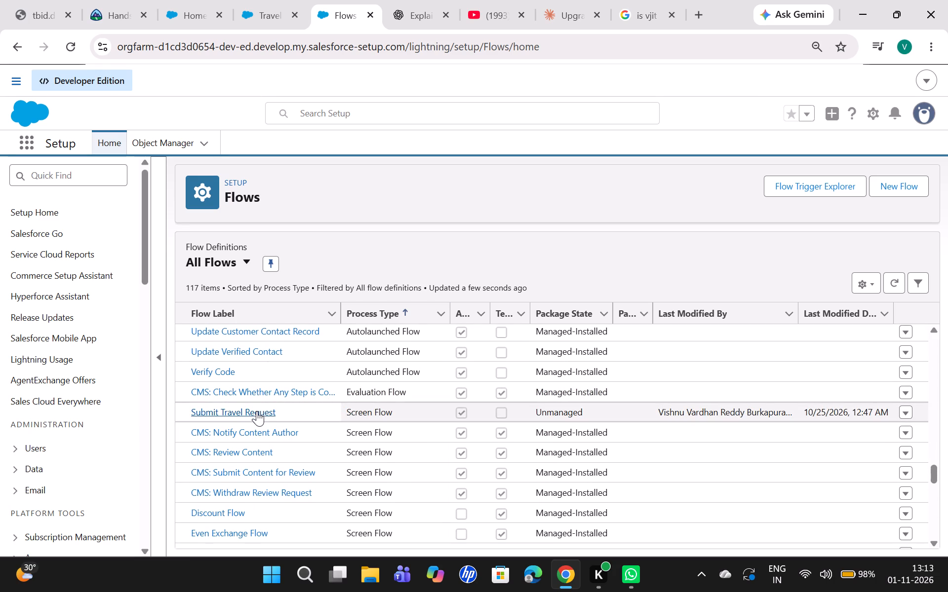
pyautogui.click(257, 411)
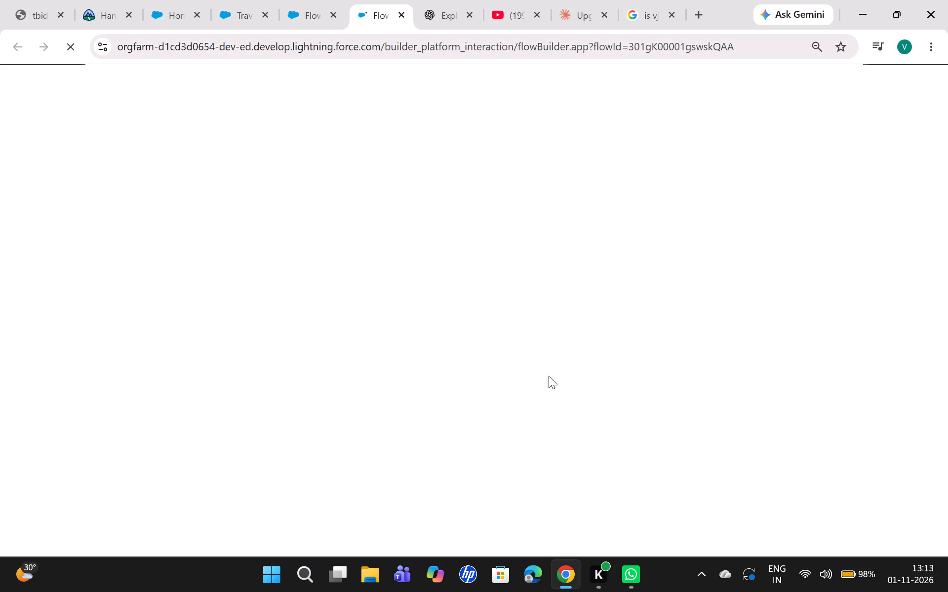
# Deactivate version V3 of the Submit Travel Request flow.
pyautogui.click(301, 1)
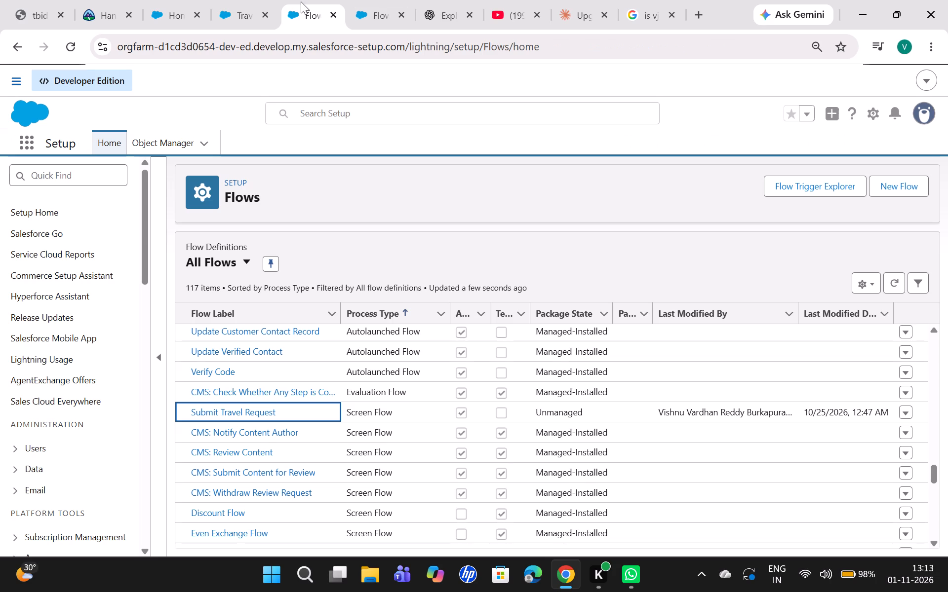
pyautogui.click(356, 0)
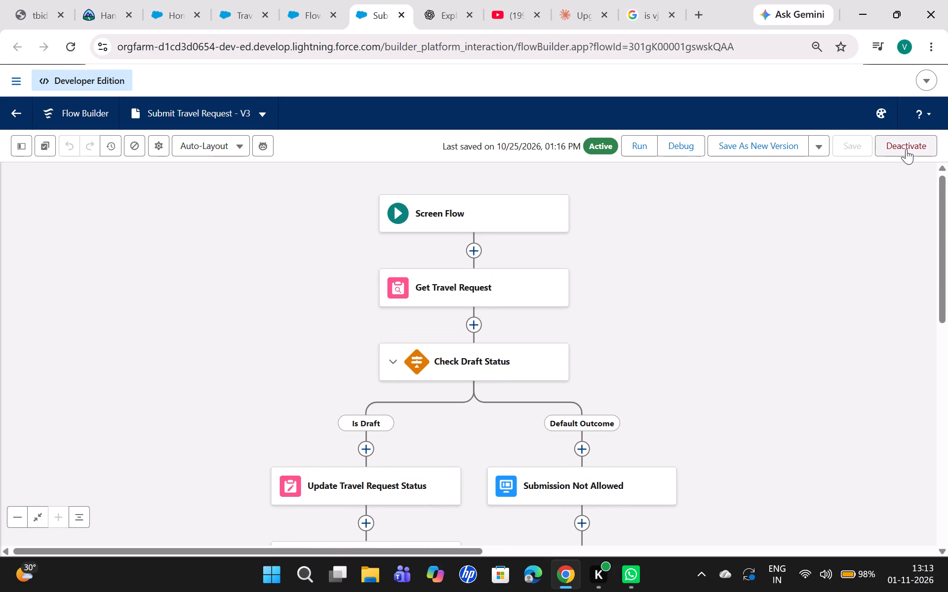
pyautogui.click(906, 149)
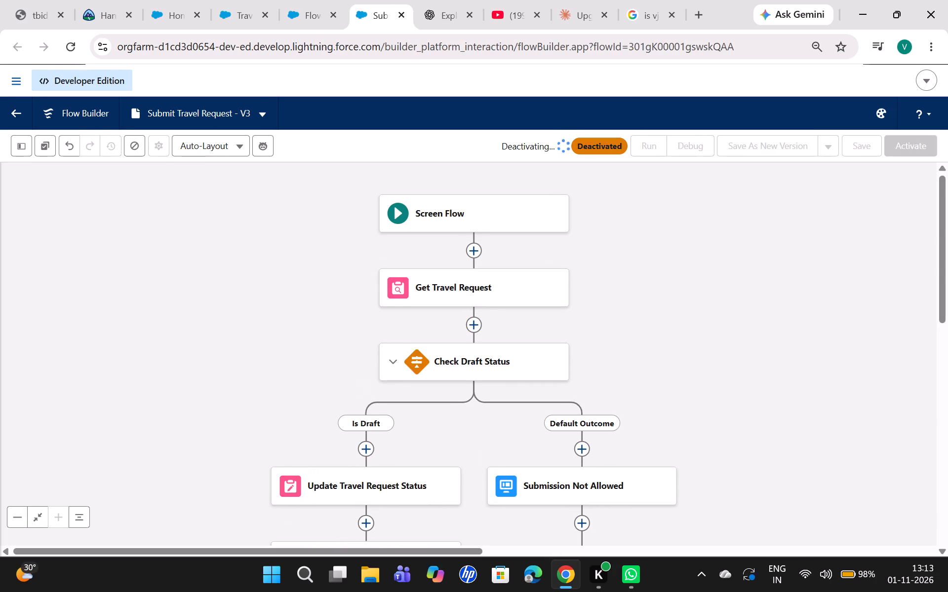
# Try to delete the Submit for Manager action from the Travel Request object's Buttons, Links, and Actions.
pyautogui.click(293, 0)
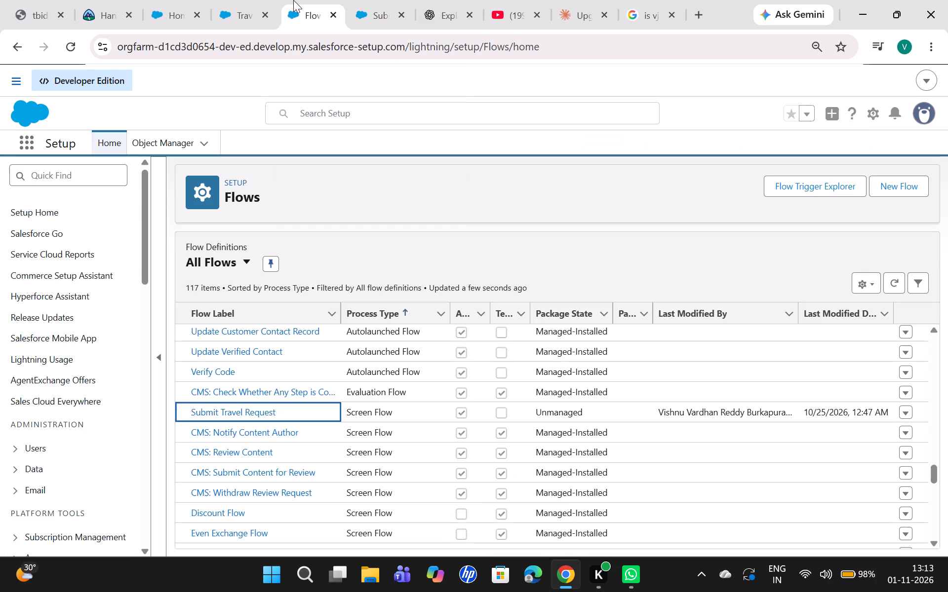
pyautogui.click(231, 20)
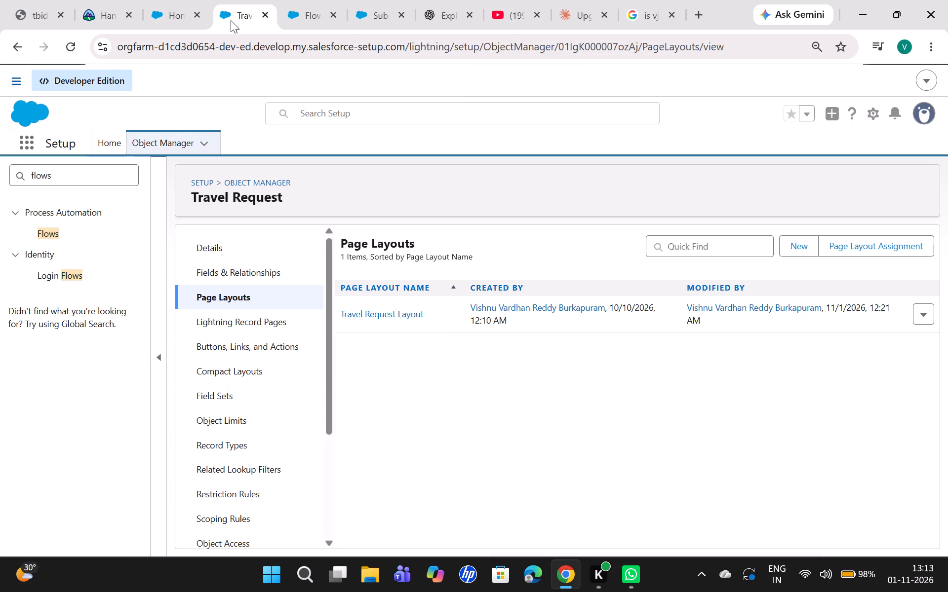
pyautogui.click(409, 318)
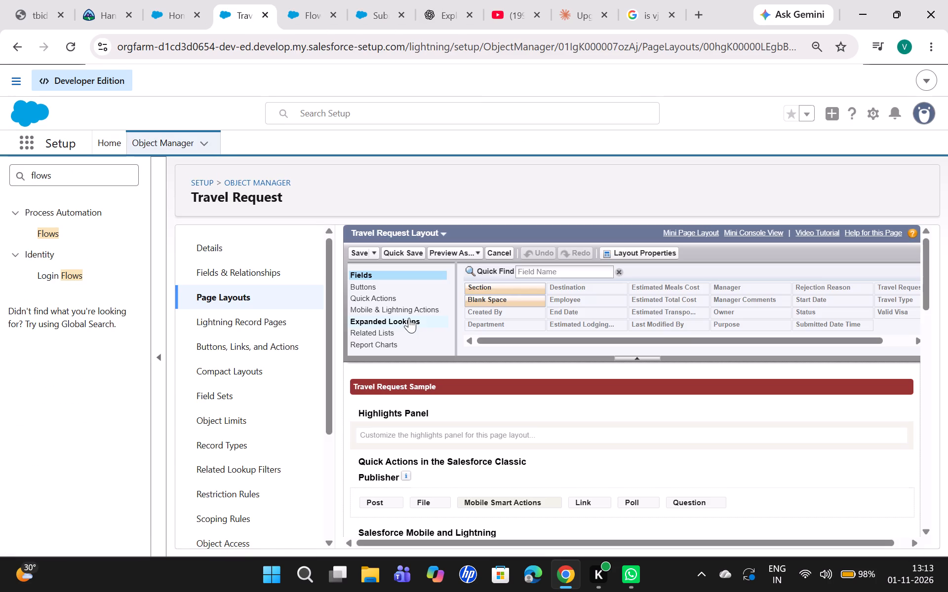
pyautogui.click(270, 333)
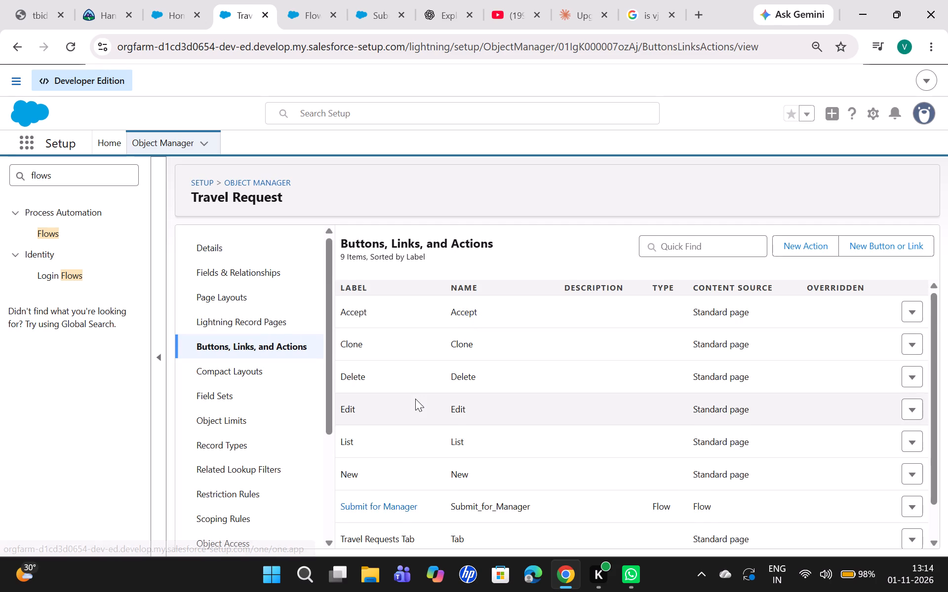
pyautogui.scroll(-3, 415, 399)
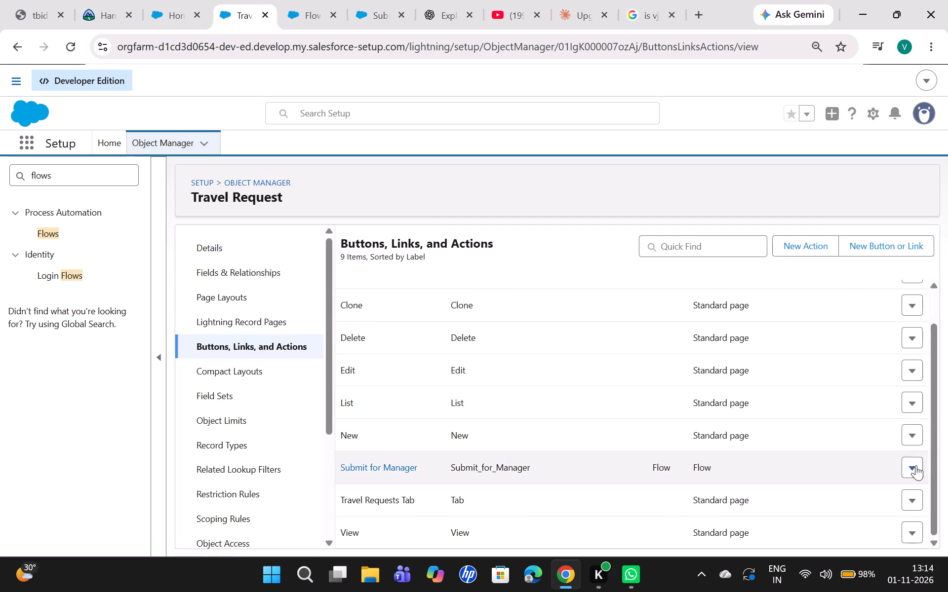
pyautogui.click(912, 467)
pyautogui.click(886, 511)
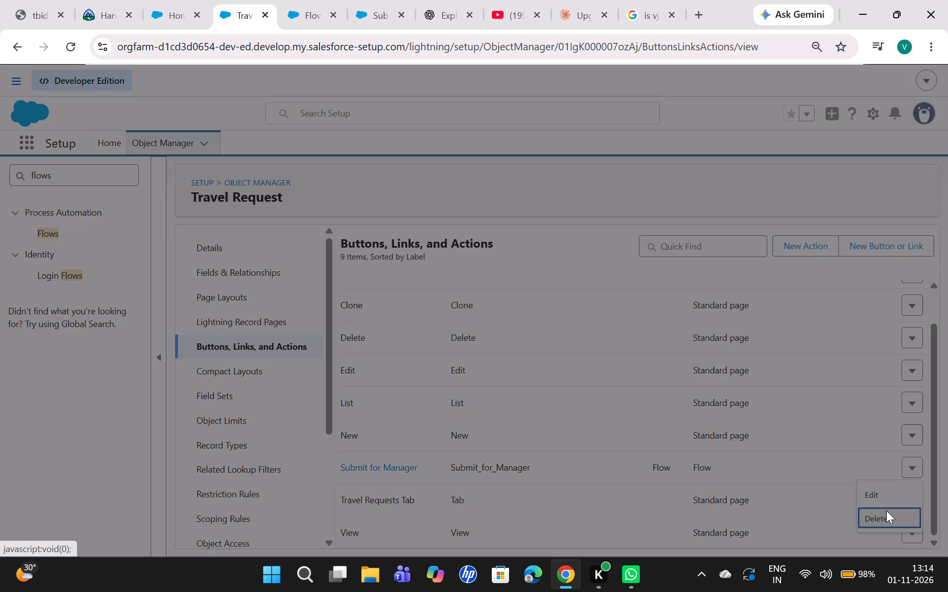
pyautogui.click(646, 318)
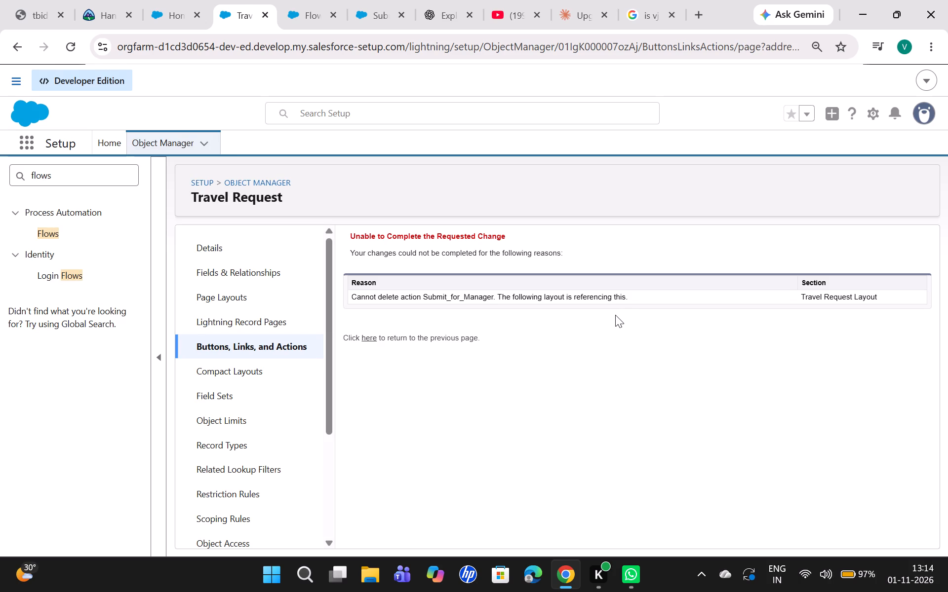
# Remove Submit for Manager from the Salesforce Mobile and Lightning Experience Actions of the Travel Request Layout and save the layout.
pyautogui.click(217, 287)
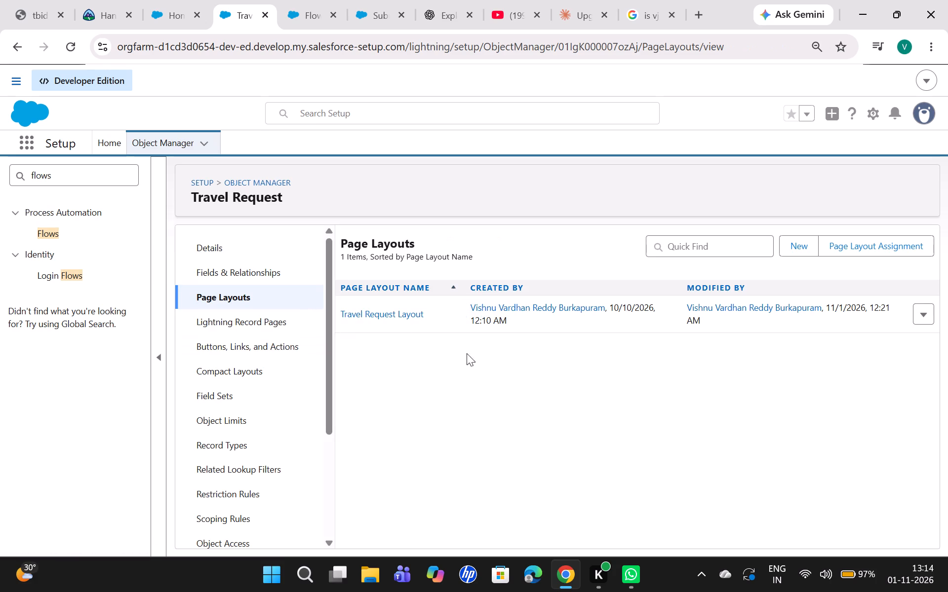
pyautogui.click(405, 319)
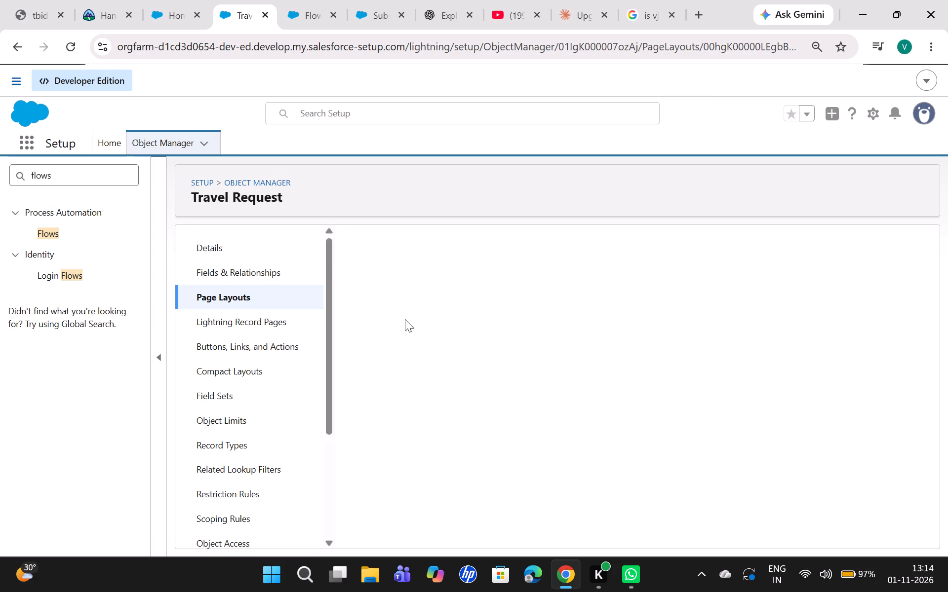
pyautogui.scroll(-2, 494, 405)
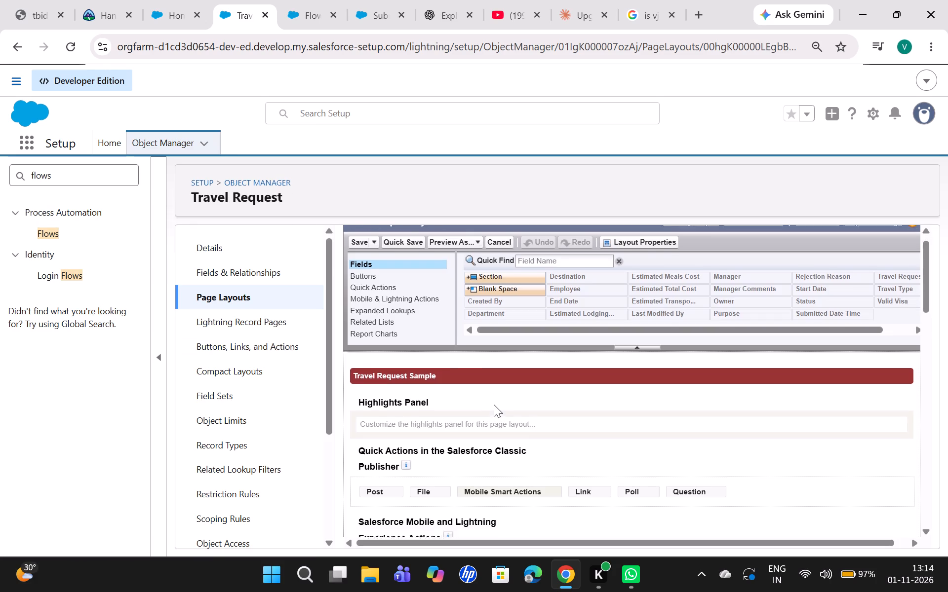
pyautogui.scroll(-5, 494, 405)
pyautogui.scroll(1, 494, 405)
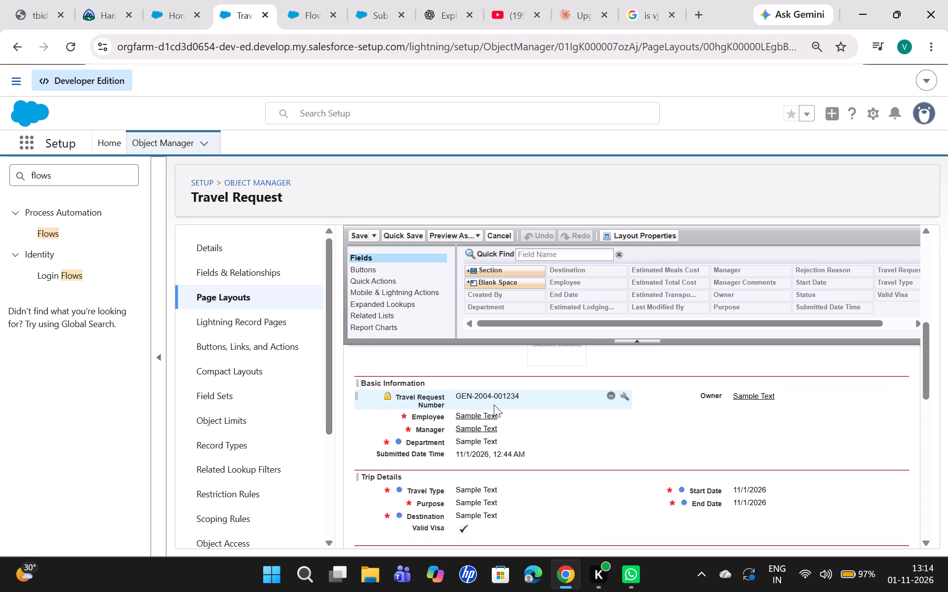
pyautogui.scroll(3, 494, 405)
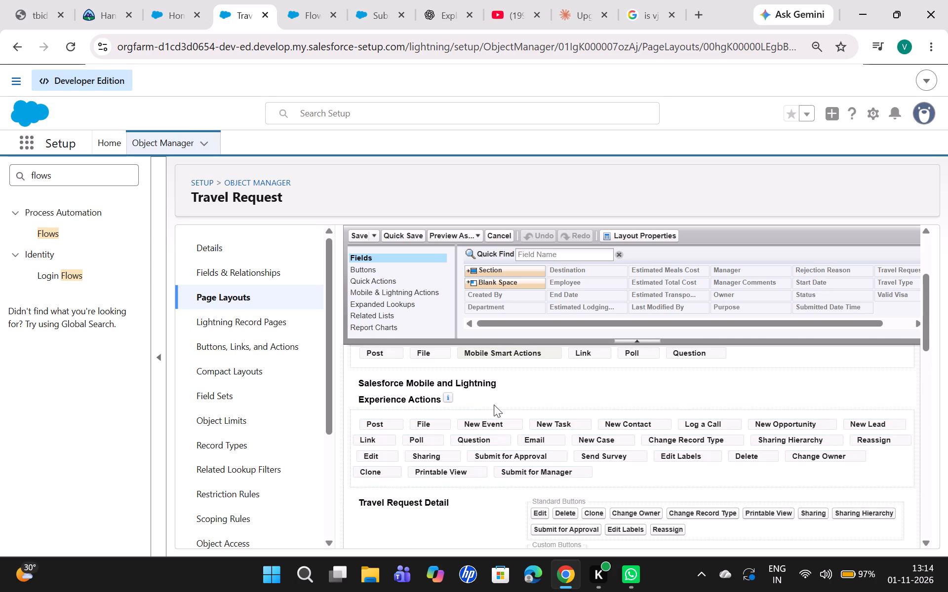
pyautogui.moveTo(529, 470); pyautogui.dragTo(696, 318)
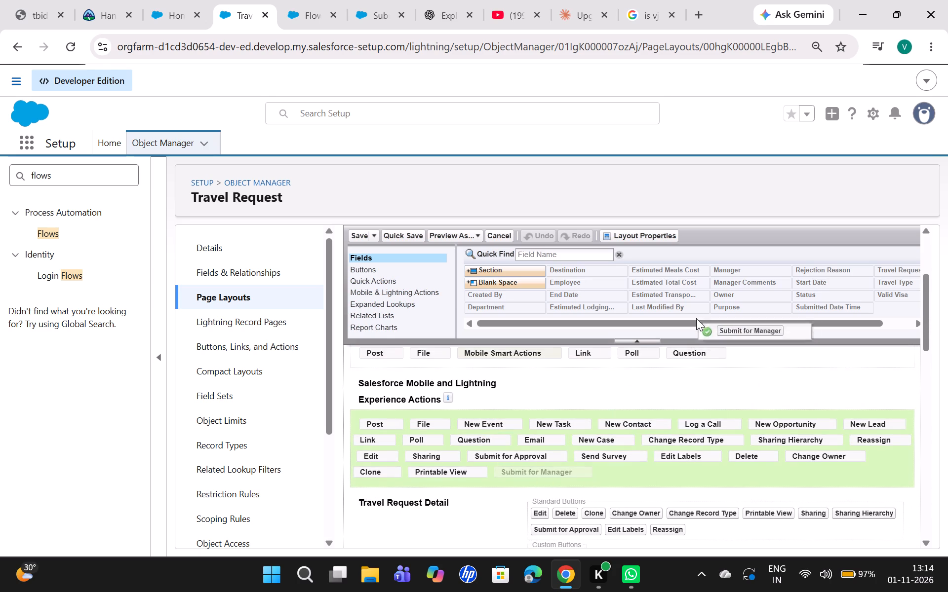
pyautogui.moveTo(696, 318); pyautogui.dragTo(726, 284)
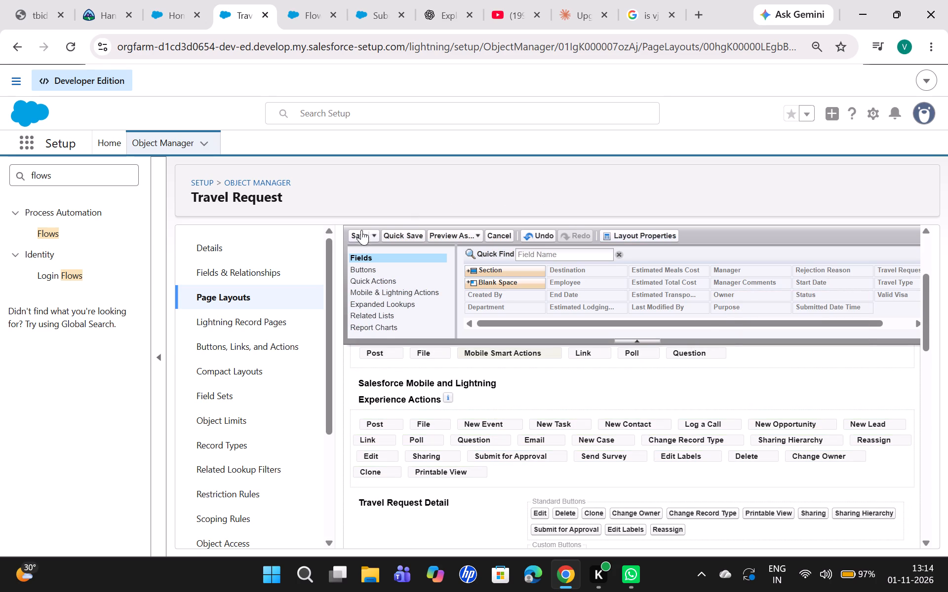
pyautogui.click(352, 236)
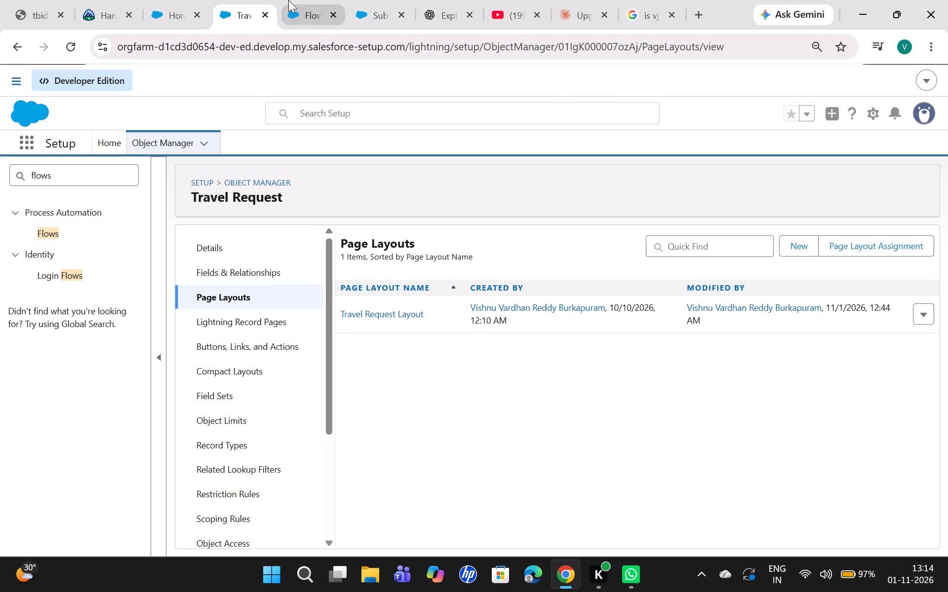
# Delete the Submit for Manager action from the Travel Request object's Buttons, Links, and Actions.
pyautogui.click(220, 338)
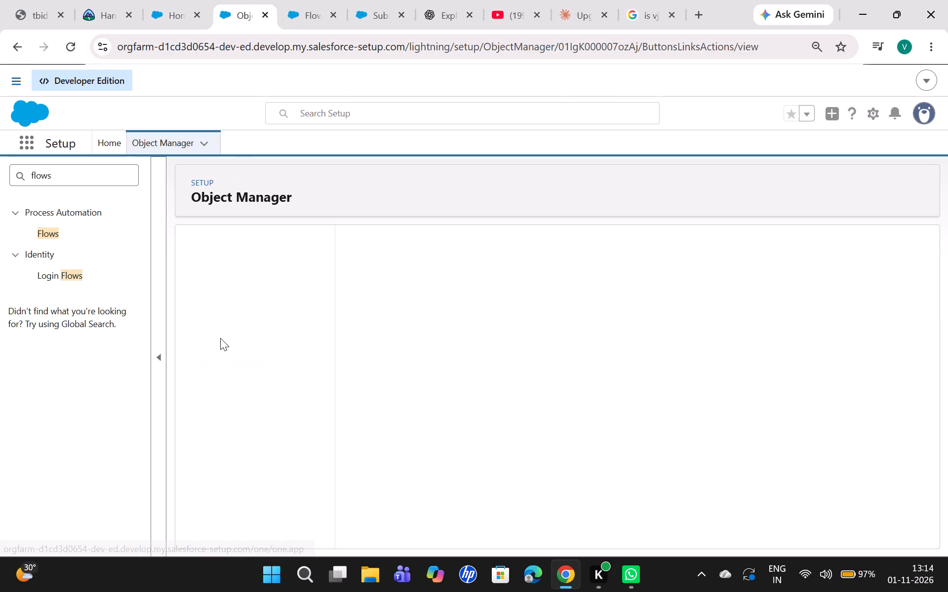
pyautogui.scroll(-2, 888, 423)
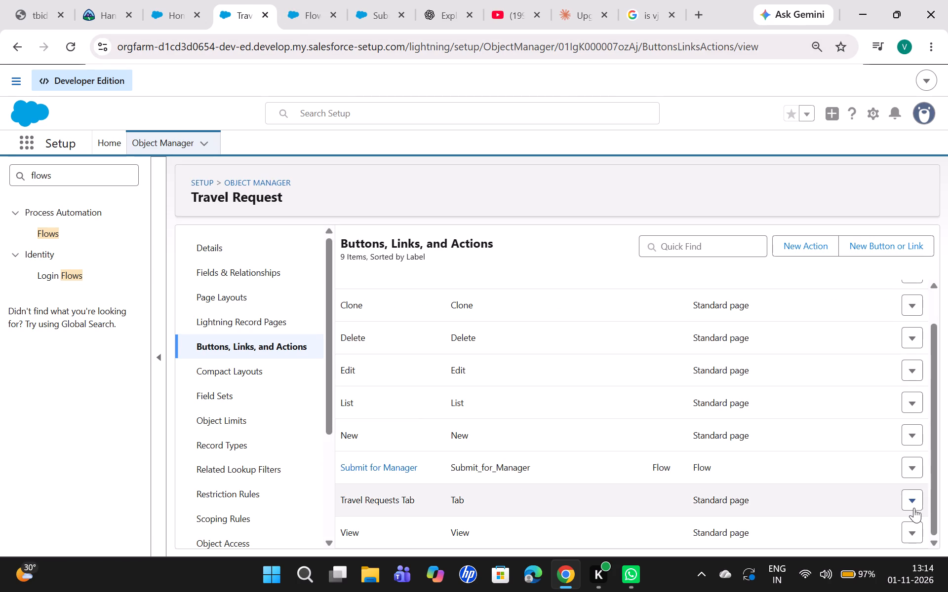
pyautogui.click(914, 508)
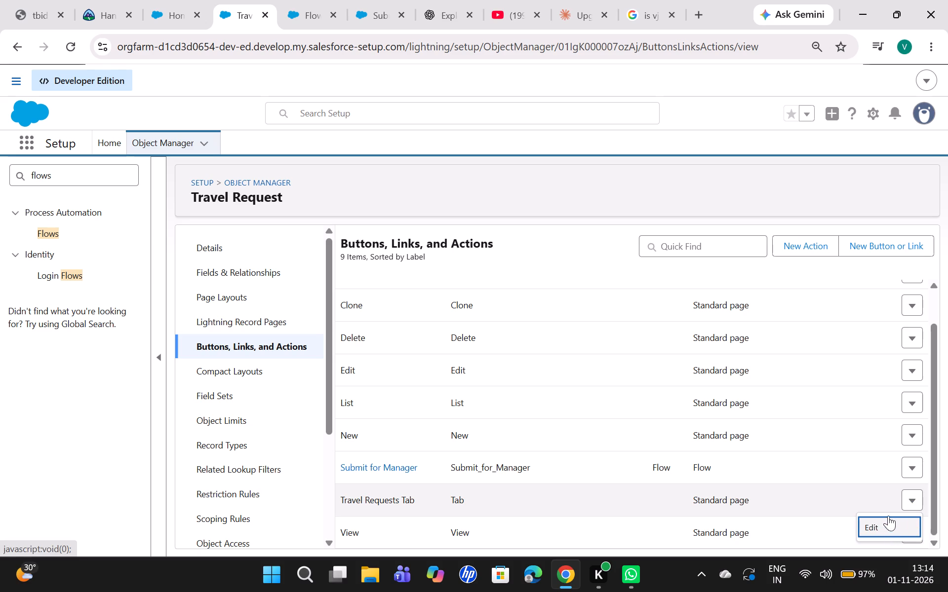
pyautogui.click(909, 465)
pyautogui.click(898, 509)
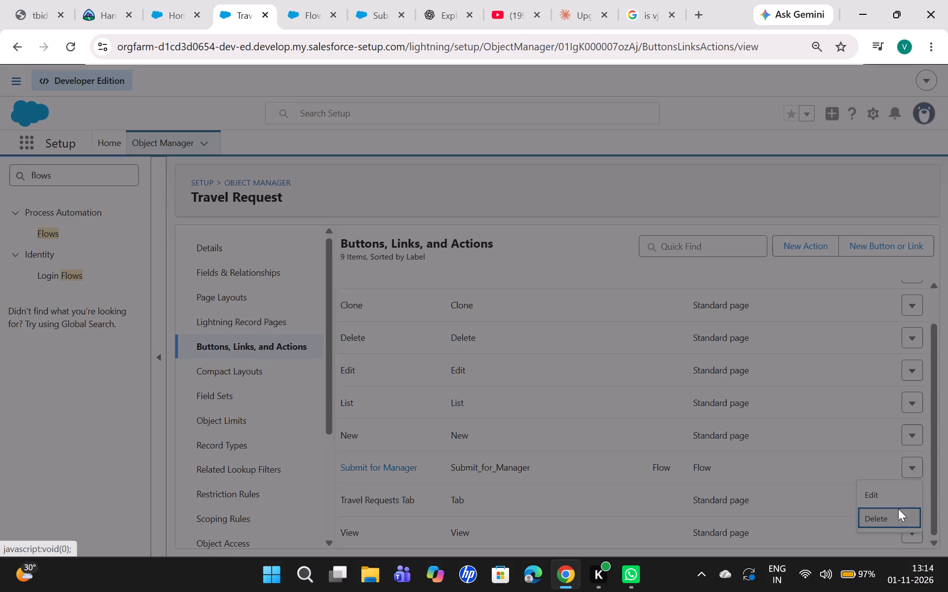
pyautogui.click(659, 313)
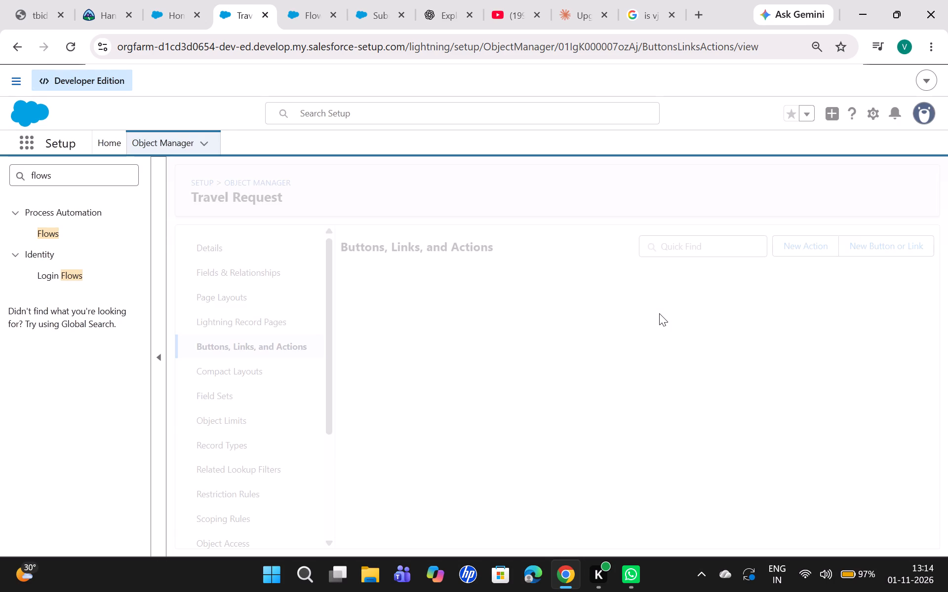
pyautogui.scroll(-6, 659, 313)
pyautogui.scroll(6, 659, 313)
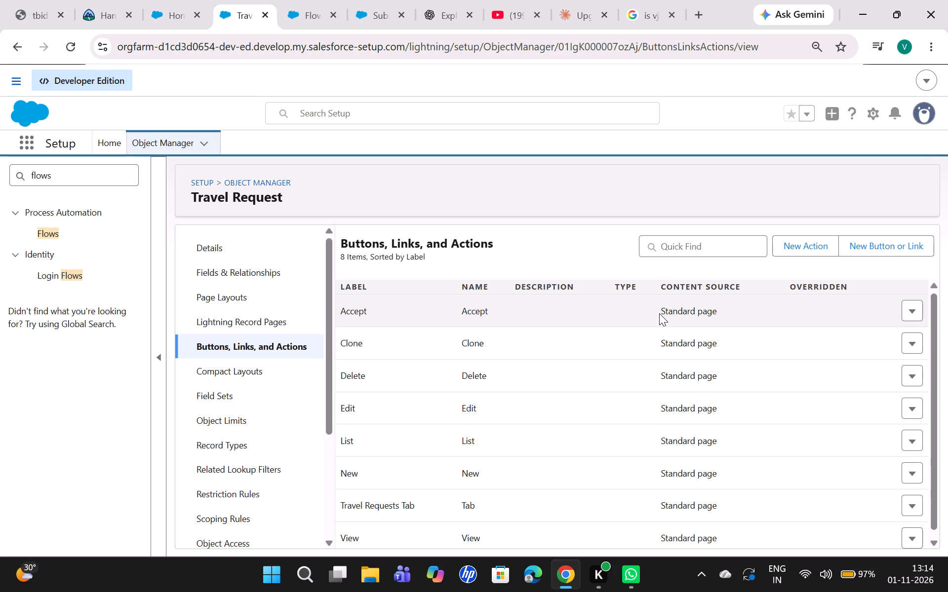
# Close the Submit Travel Request flow that is open in Flow Builder.
pyautogui.click(315, 0)
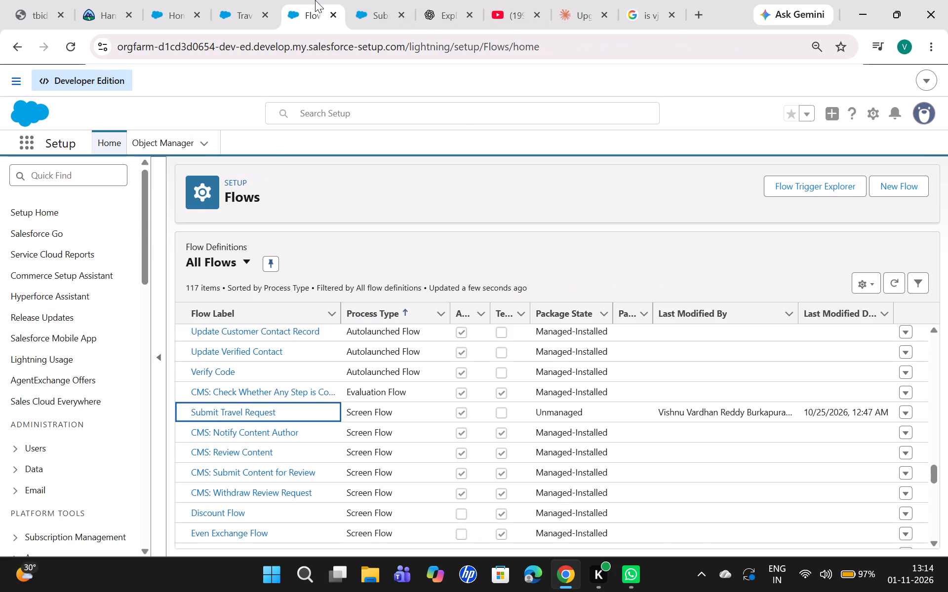
pyautogui.click(379, 0)
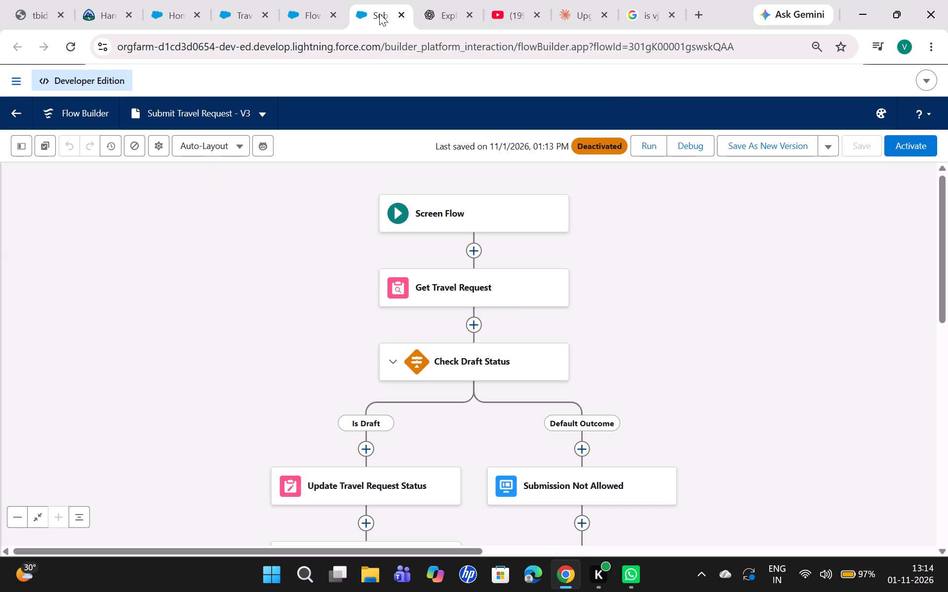
pyautogui.click(400, 15)
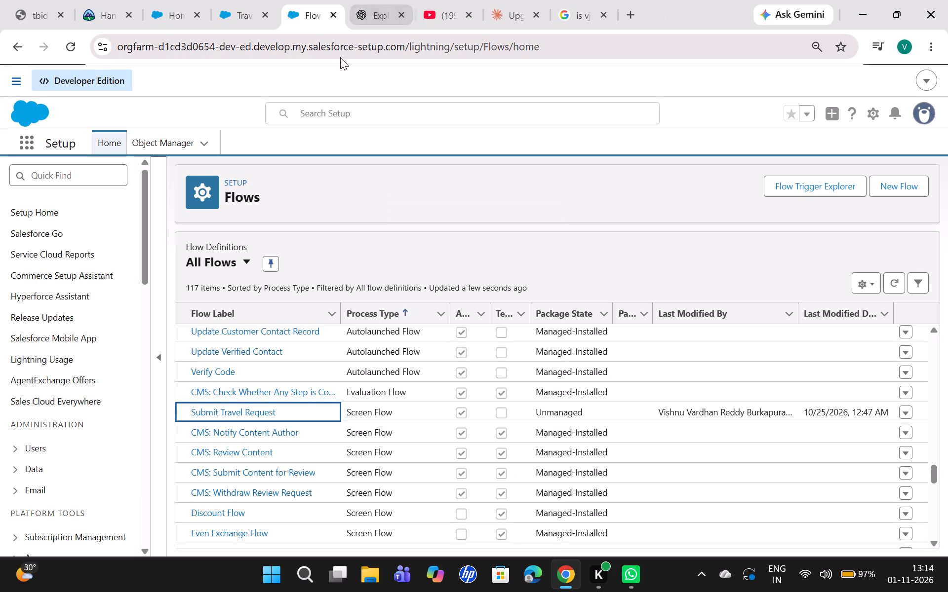
# Open the WanderRoster app's home page for editing in Lightning App Builder.
pyautogui.click(241, 0)
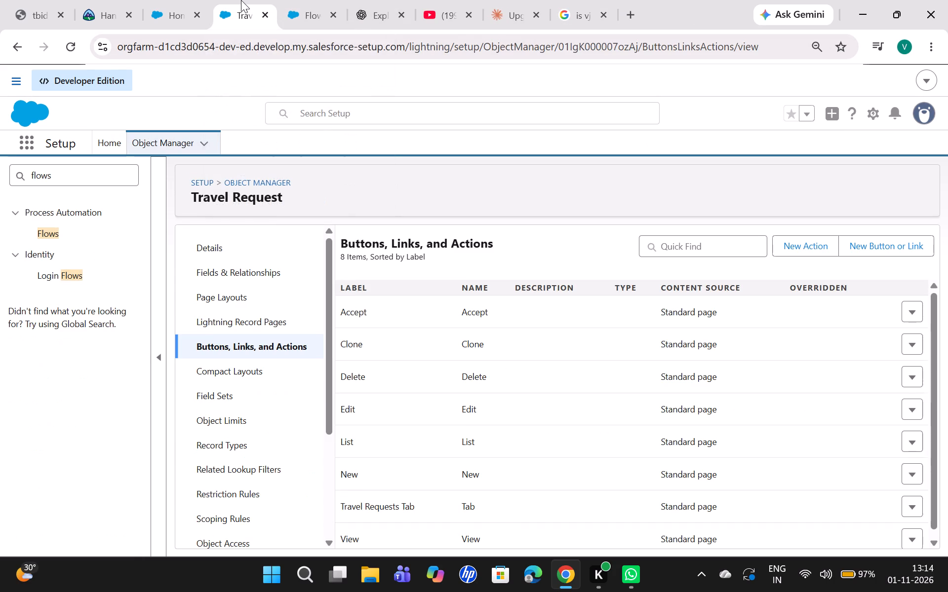
pyautogui.click(169, 16)
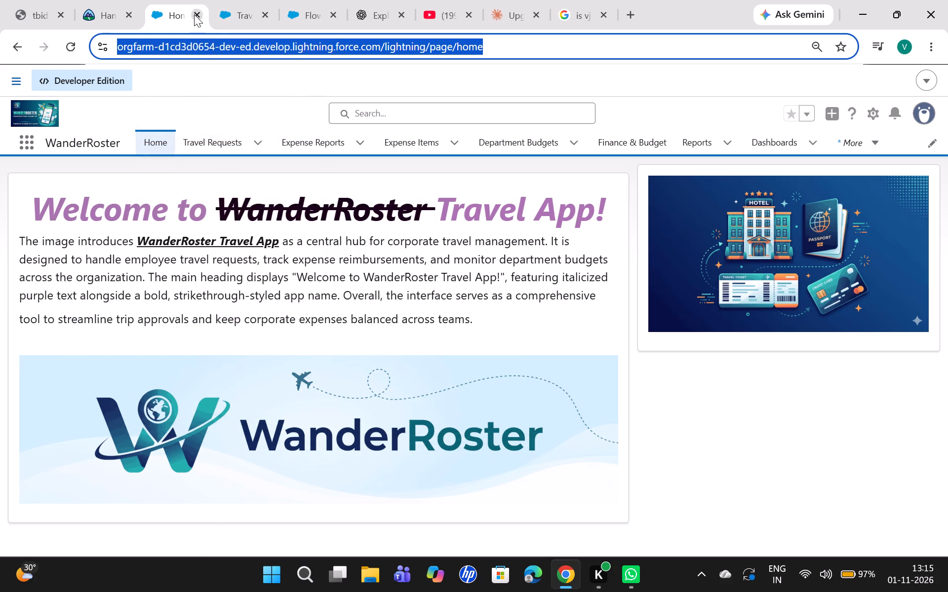
pyautogui.click(878, 112)
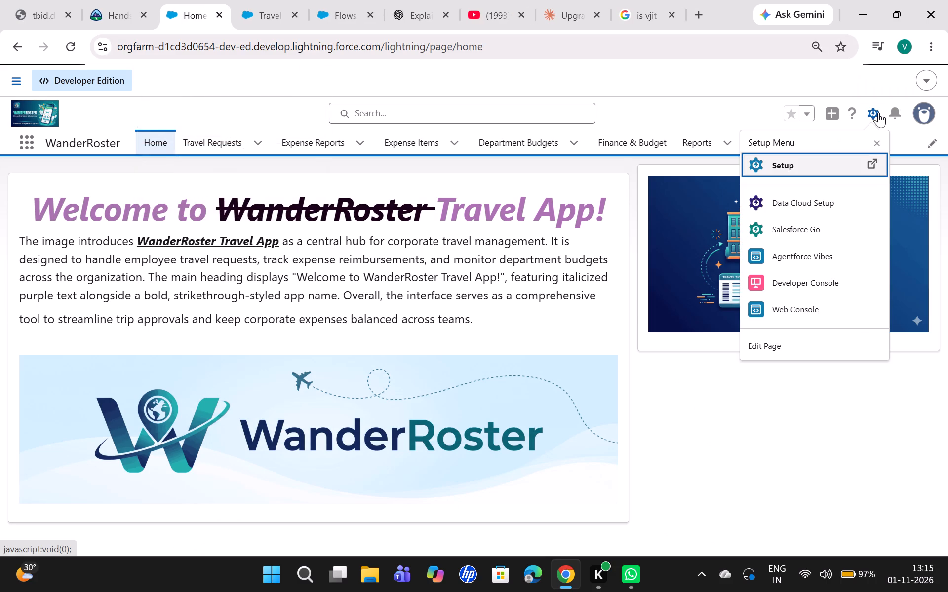
pyautogui.click(790, 351)
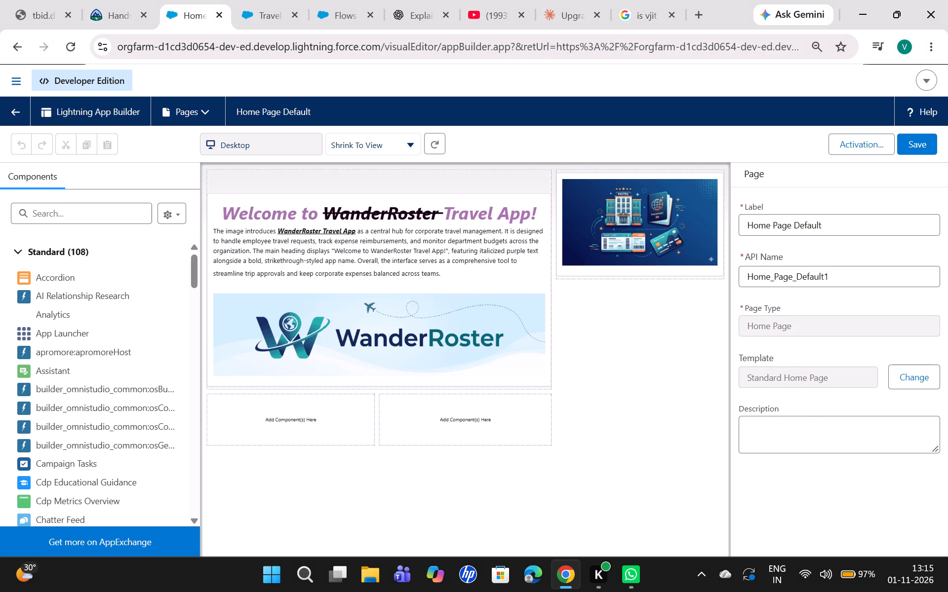
# Delete the component with the hotel, passport and tickets picture from the home page's side region.
pyautogui.click(472, 222)
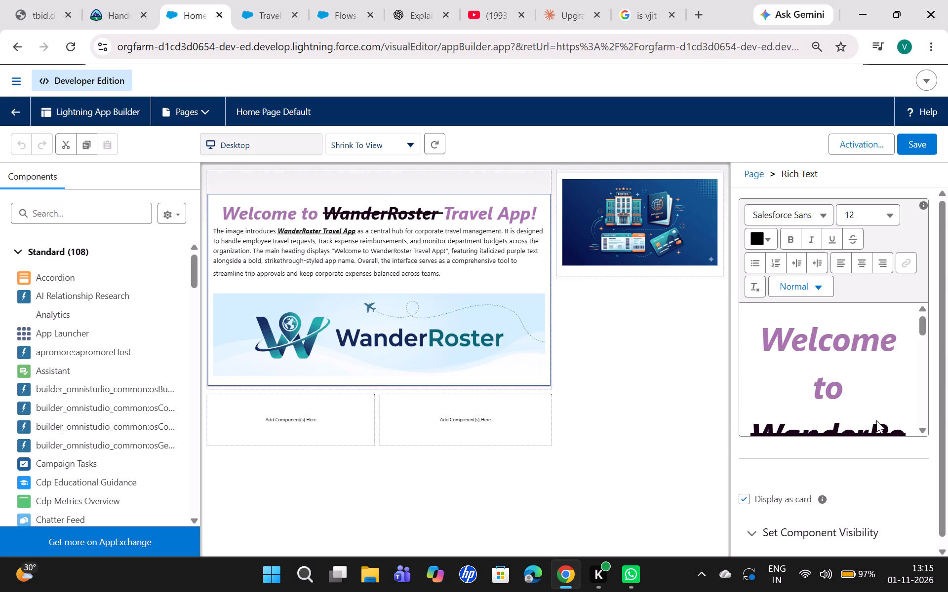
pyautogui.scroll(-2, 816, 390)
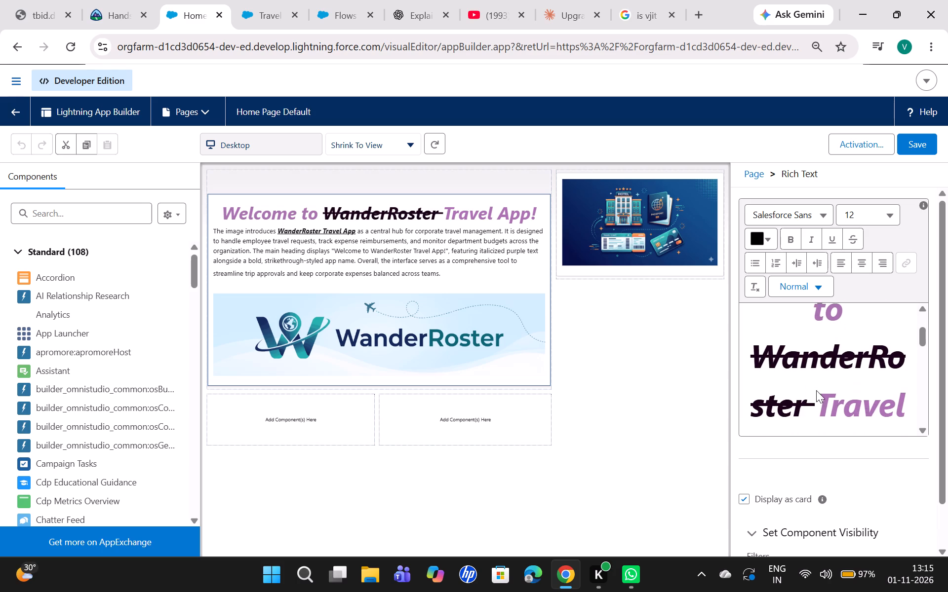
pyautogui.scroll(-2, 816, 390)
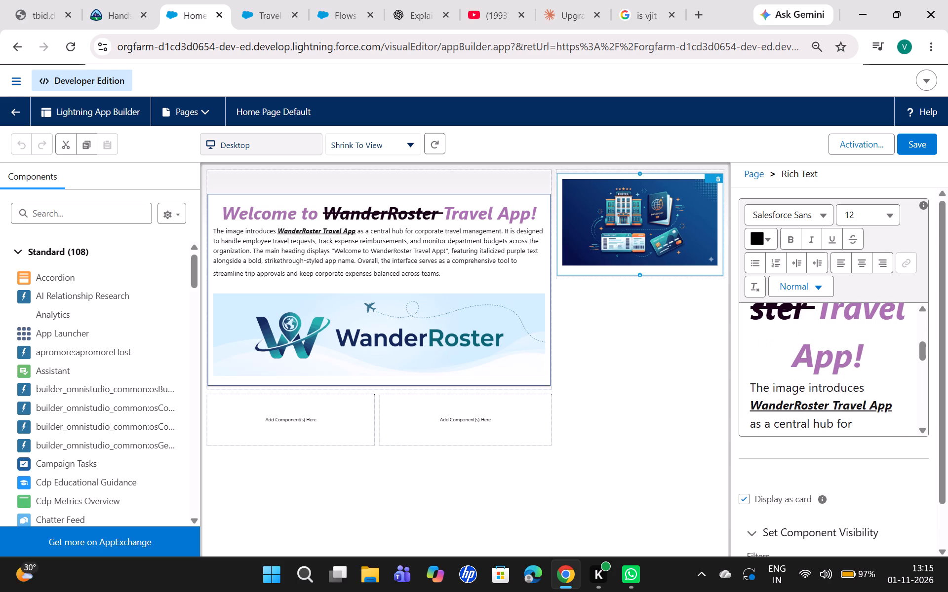
pyautogui.click(719, 178)
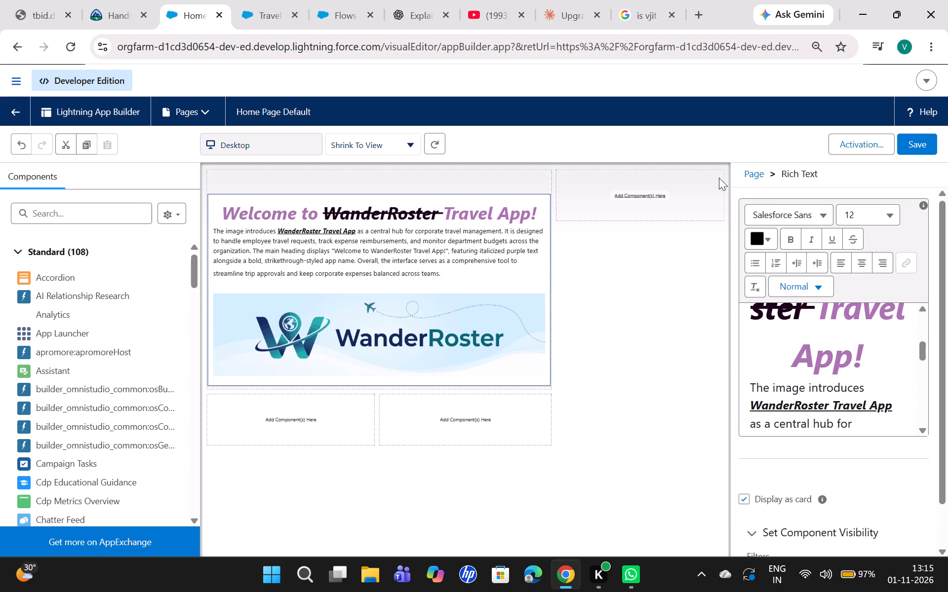
# In the welcome heading, remove strikethrough and italics from the word WanderRoster, keep it bold, and left-align the heading.
pyautogui.scroll(1, 828, 339)
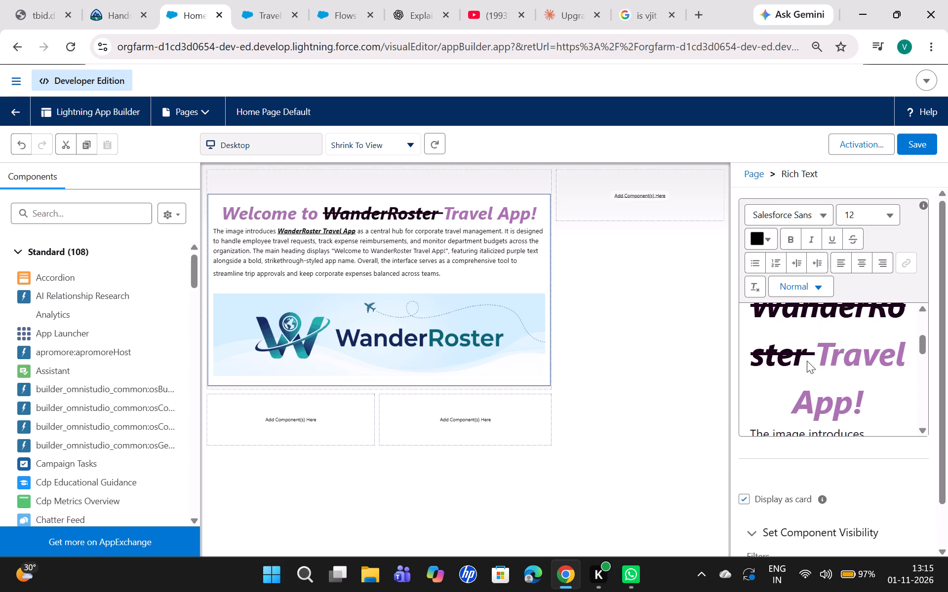
pyautogui.click(806, 361)
pyautogui.scroll(4, 806, 361)
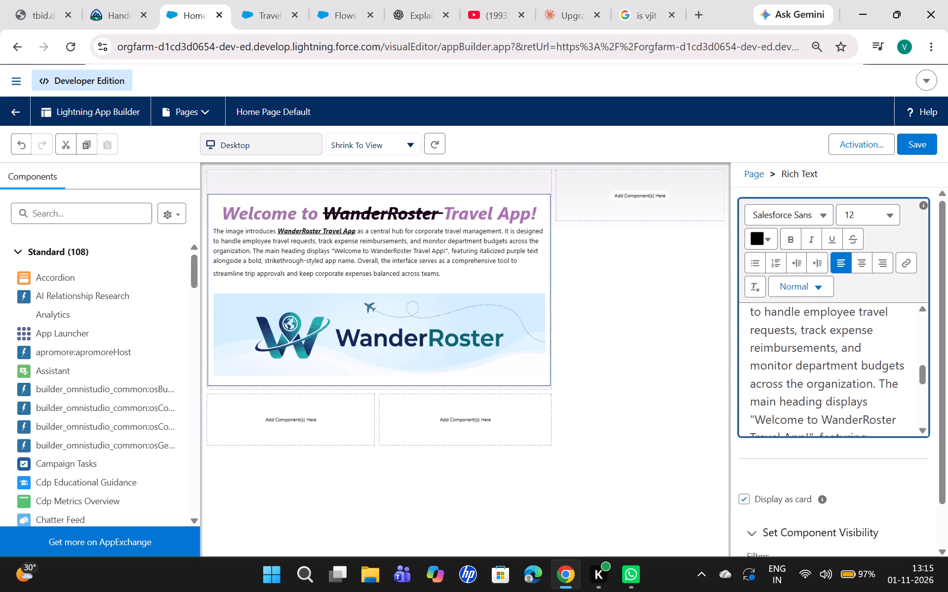
pyautogui.scroll(2, 806, 361)
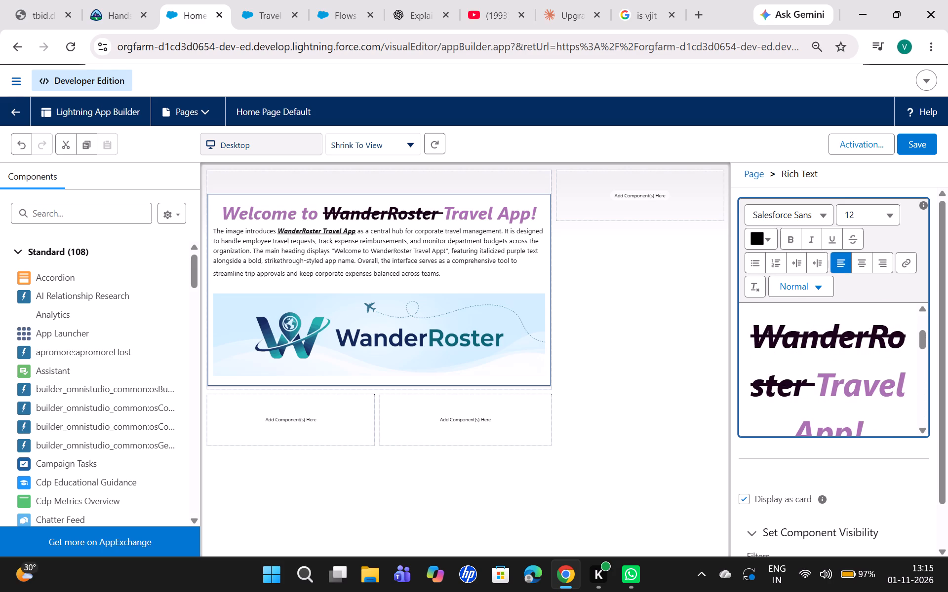
pyautogui.moveTo(815, 387); pyautogui.dragTo(754, 332)
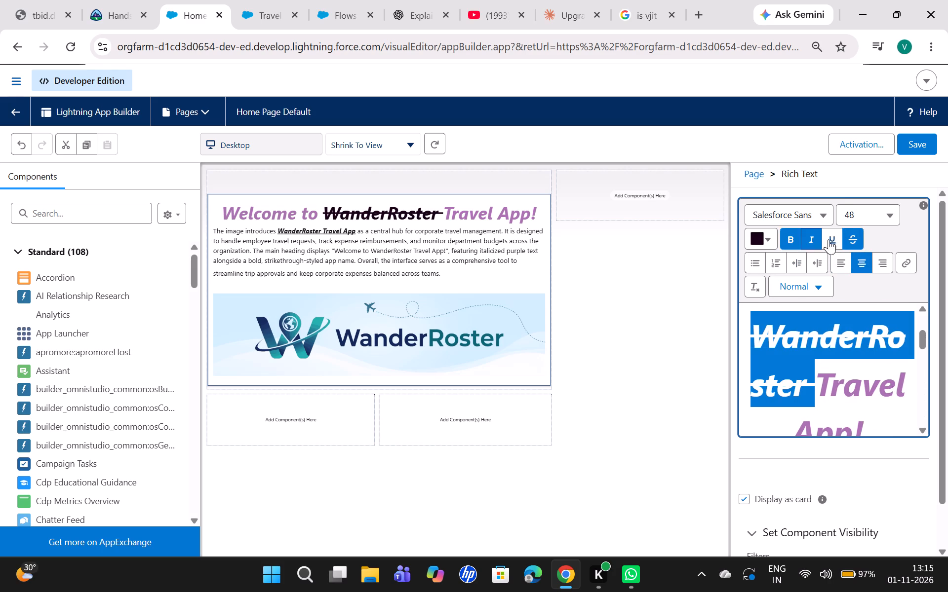
pyautogui.click(844, 235)
pyautogui.click(812, 235)
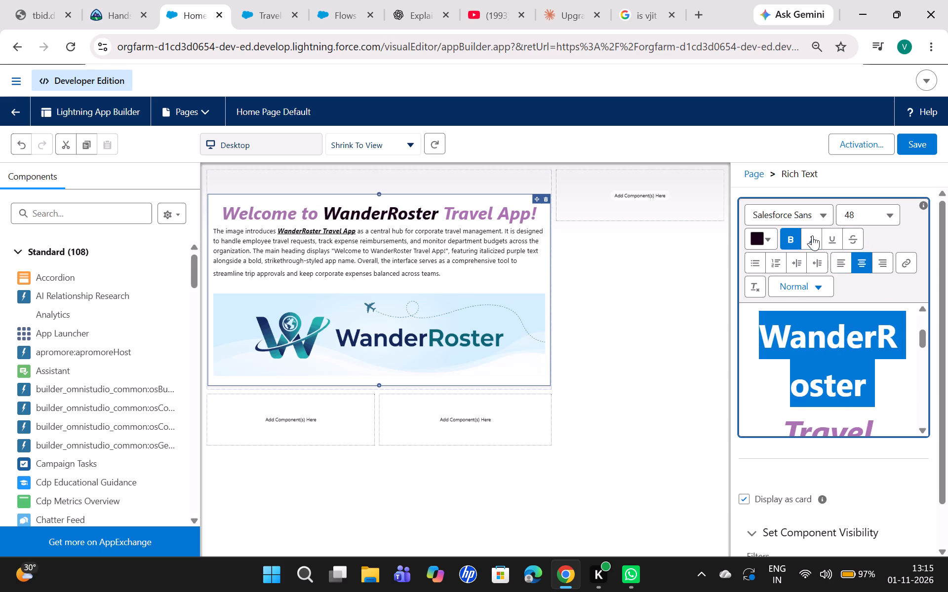
pyautogui.click(793, 237)
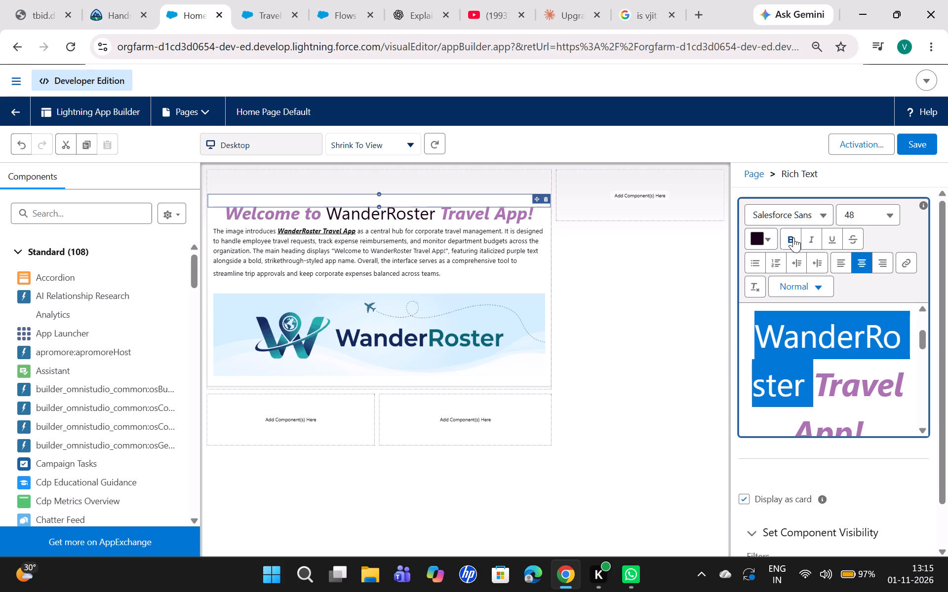
pyautogui.doubleClick(793, 237)
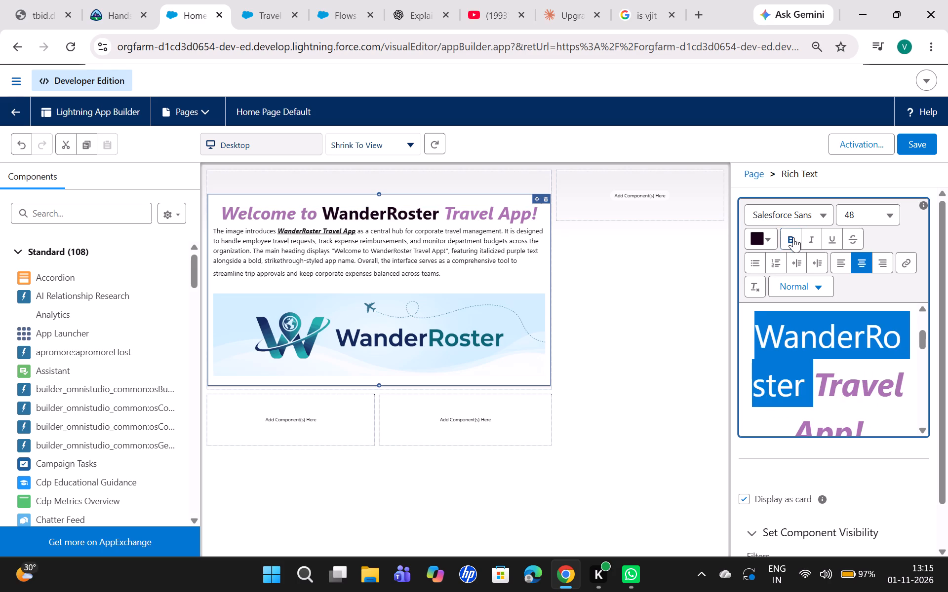
pyautogui.click(790, 236)
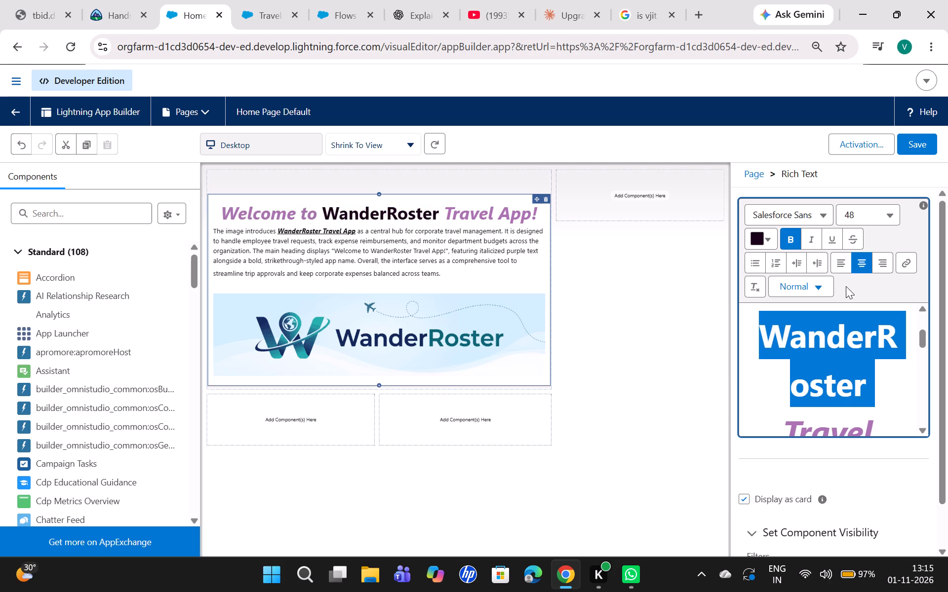
pyautogui.click(858, 259)
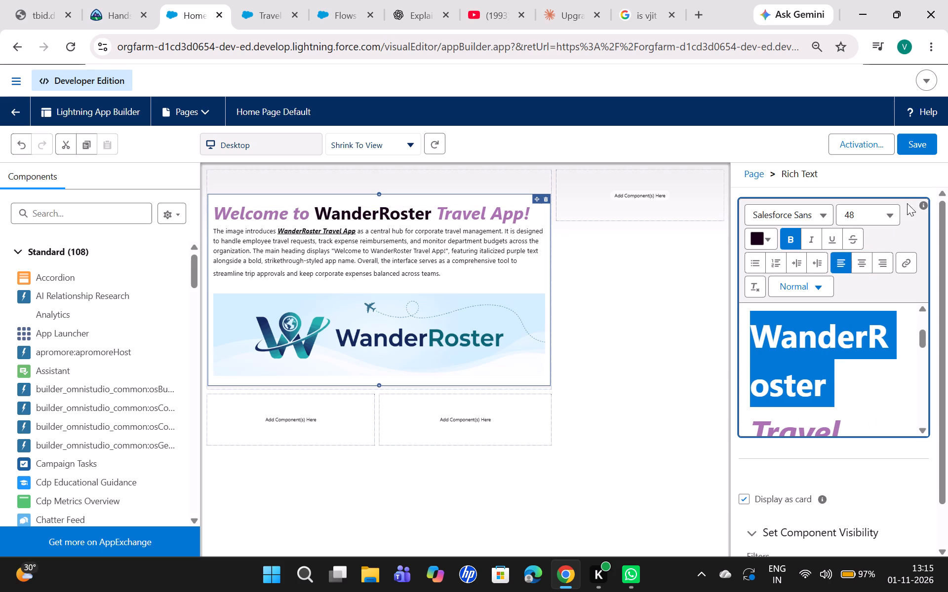
# Select the underlined phrase "WanderRoster Travel App" in the rich text's introductory paragraph.
pyautogui.scroll(-3, 889, 341)
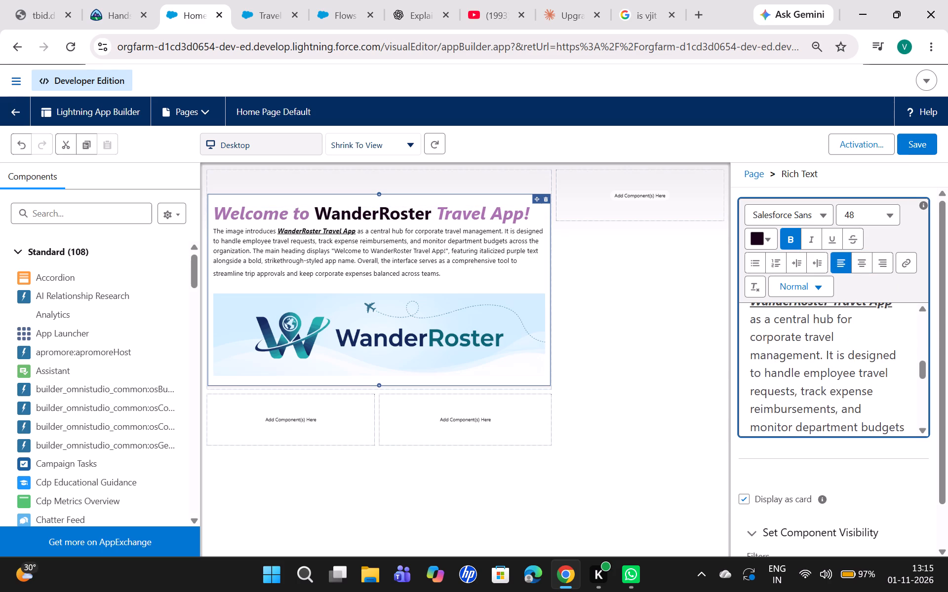
pyautogui.scroll(1, 889, 341)
pyautogui.click(891, 335)
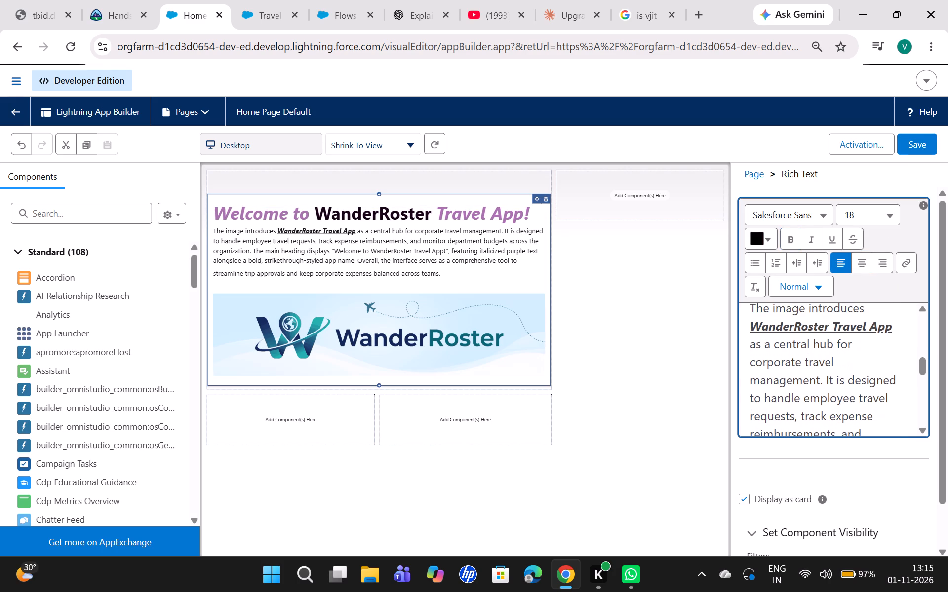
pyautogui.moveTo(896, 331); pyautogui.dragTo(680, 310)
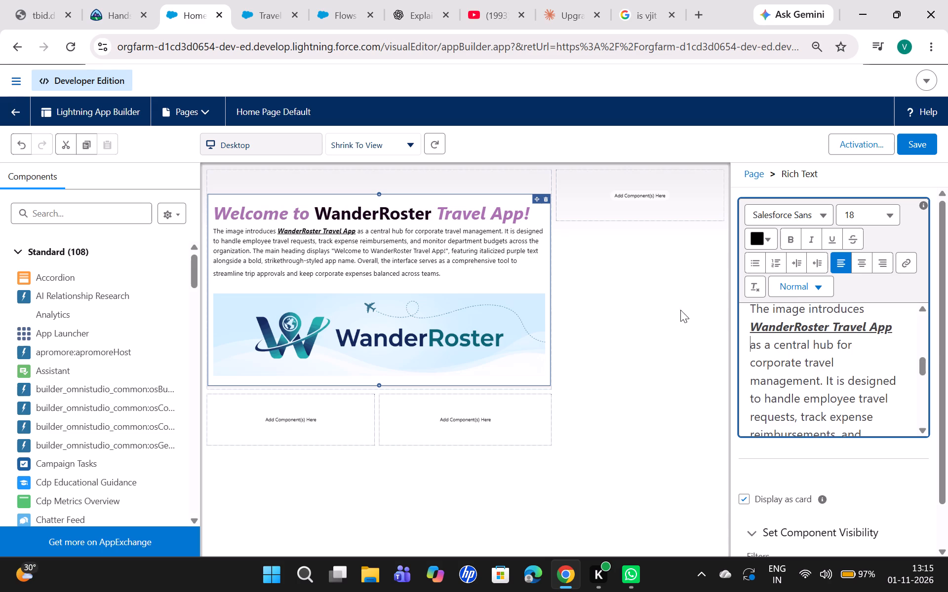
pyautogui.moveTo(680, 310); pyautogui.dragTo(796, 322)
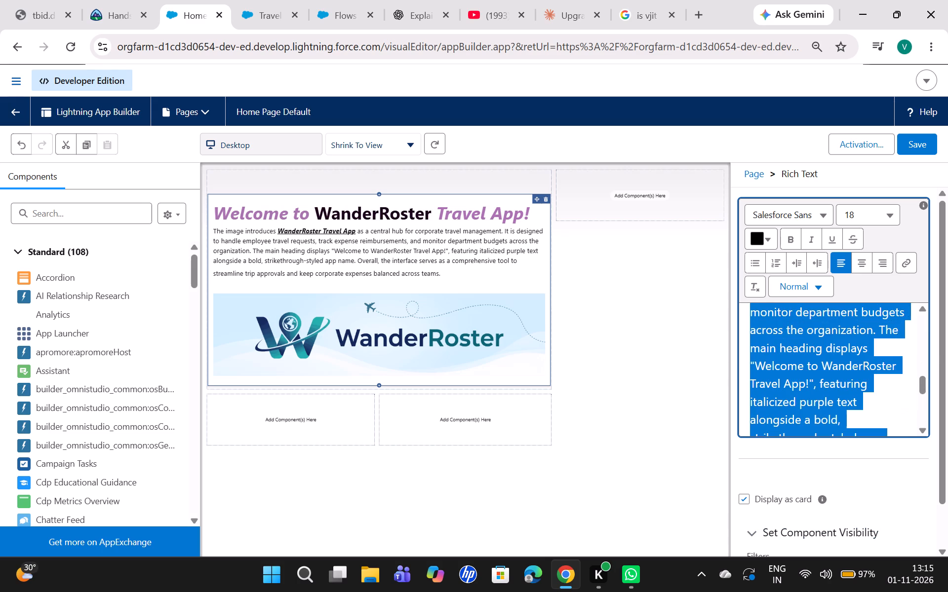
pyautogui.click(892, 393)
pyautogui.scroll(2, 892, 393)
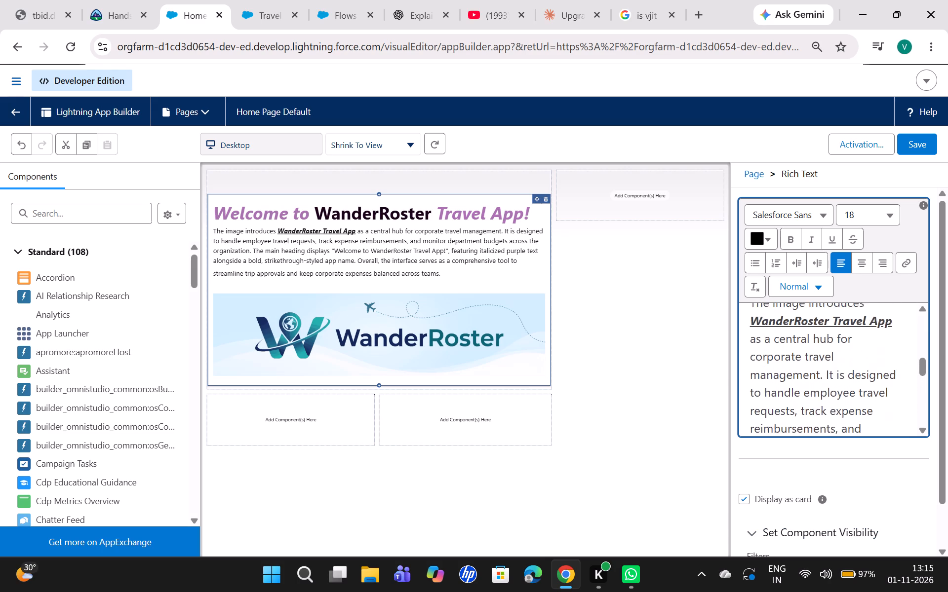
pyautogui.scroll(2, 892, 393)
pyautogui.moveTo(894, 375); pyautogui.dragTo(750, 378)
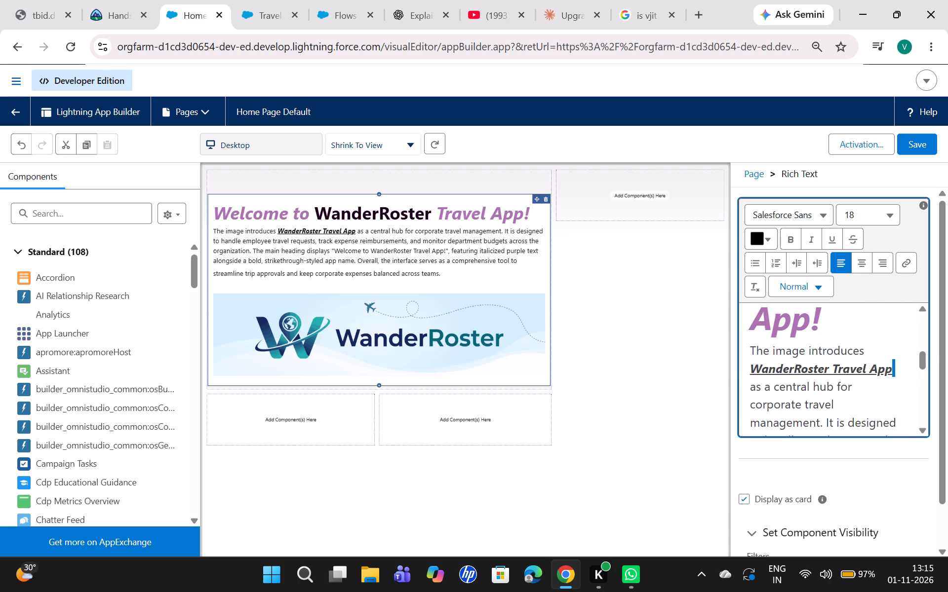
# Remove the underline and italics from "WanderRoster Travel App" in the introductory paragraph, keeping the phrase bold.
pyautogui.moveTo(750, 378); pyautogui.dragTo(753, 364)
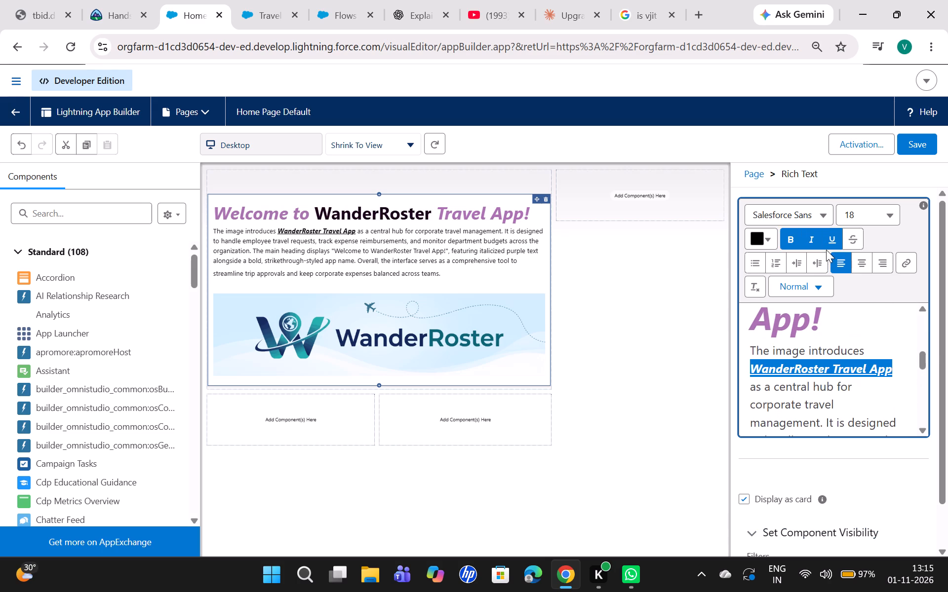
pyautogui.click(829, 243)
pyautogui.click(792, 238)
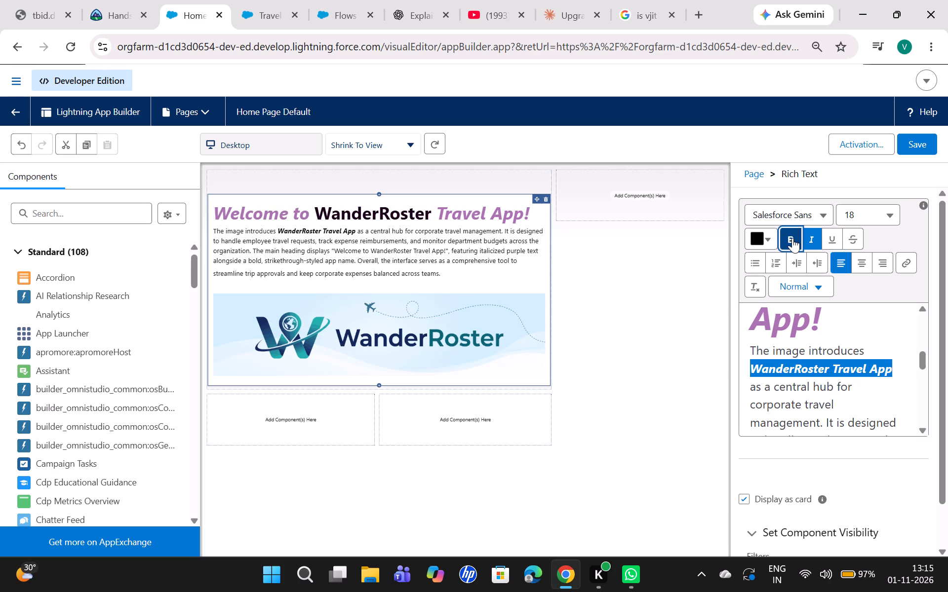
pyautogui.click(792, 238)
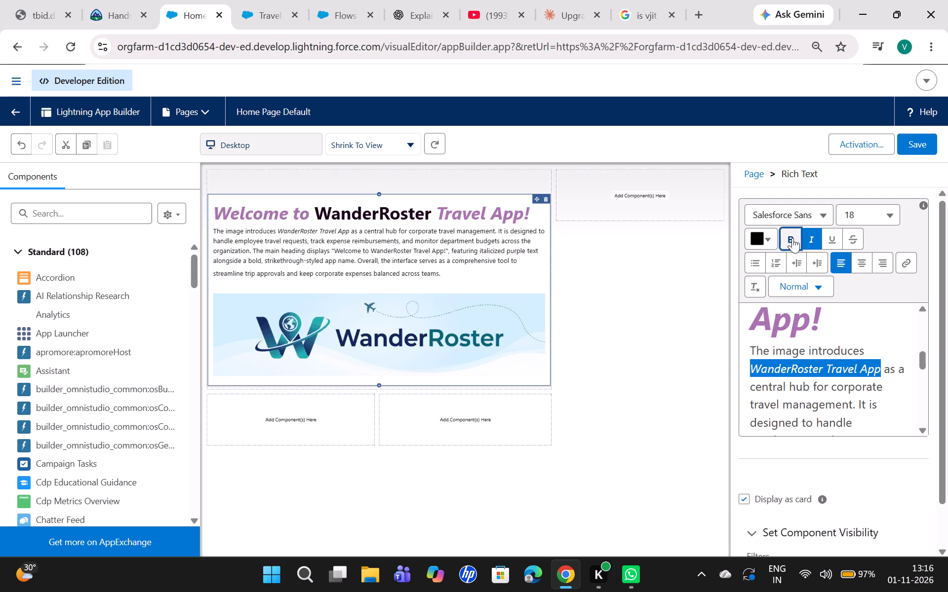
pyautogui.click(811, 235)
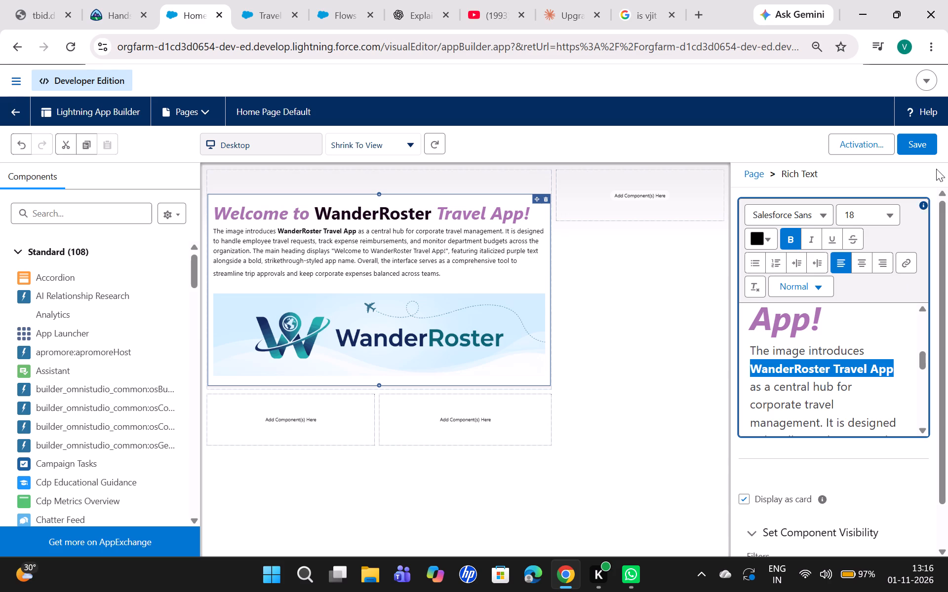
# Save the edited home page and leave Lightning App Builder to return to the app's Home page.
pyautogui.click(927, 138)
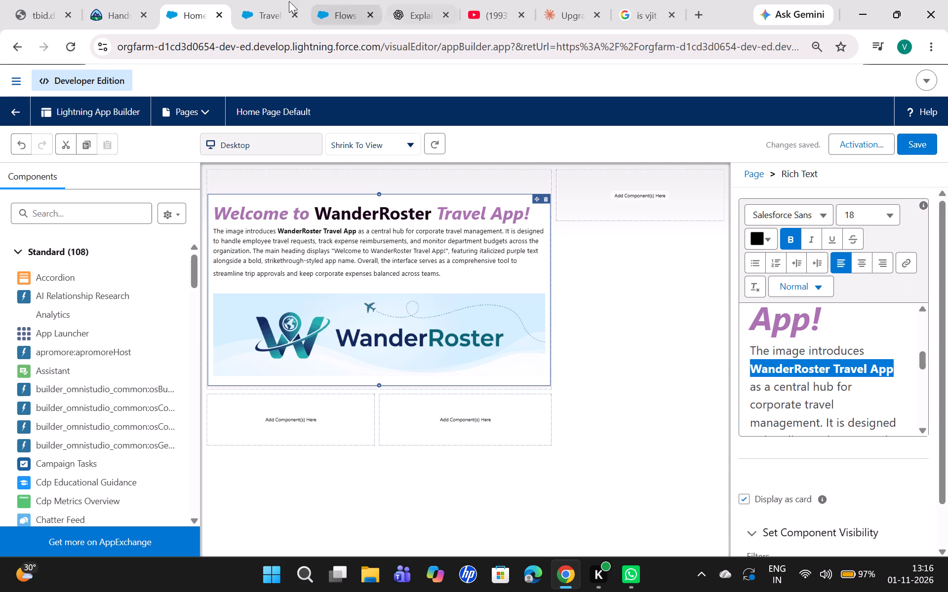
pyautogui.click(252, 0)
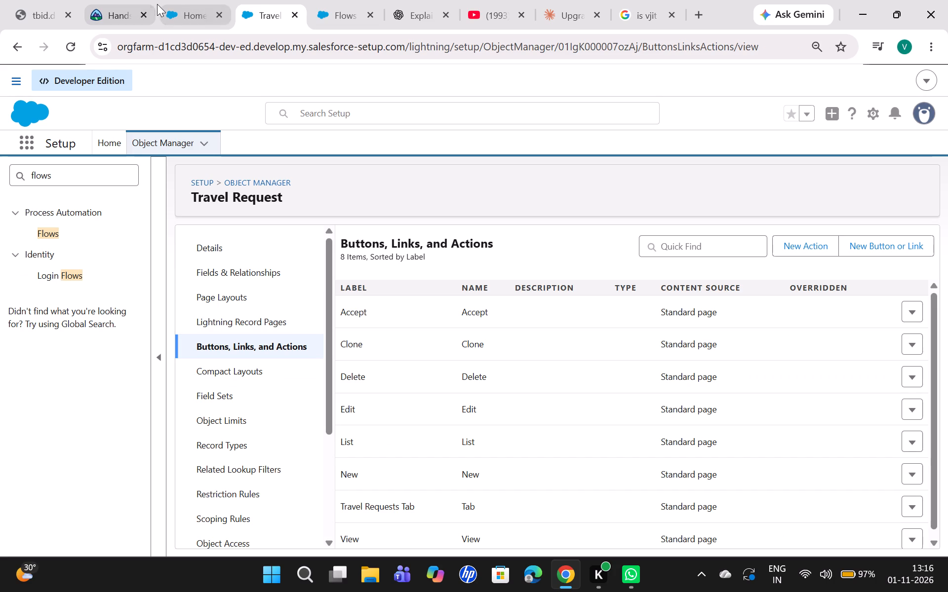
pyautogui.click(184, 0)
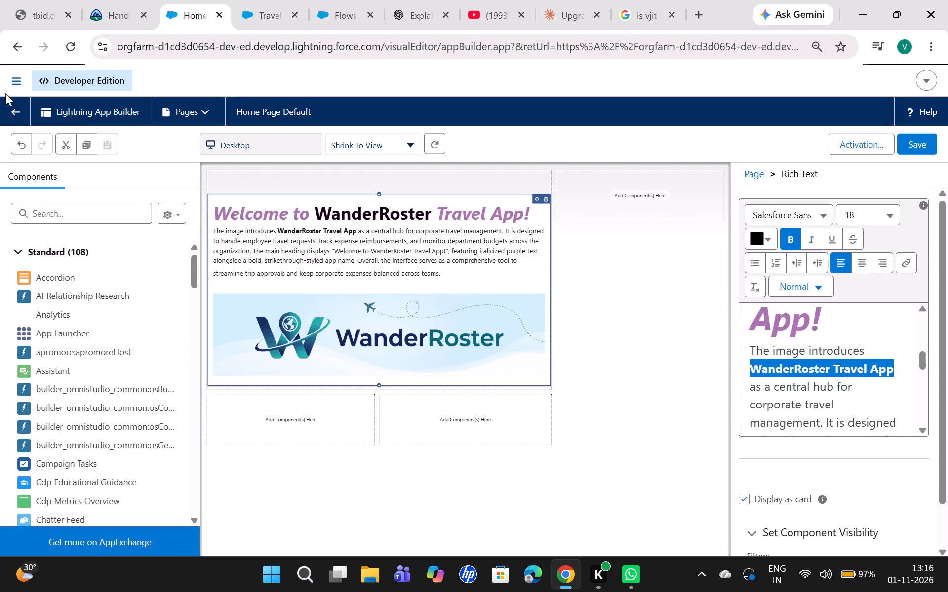
pyautogui.click(15, 104)
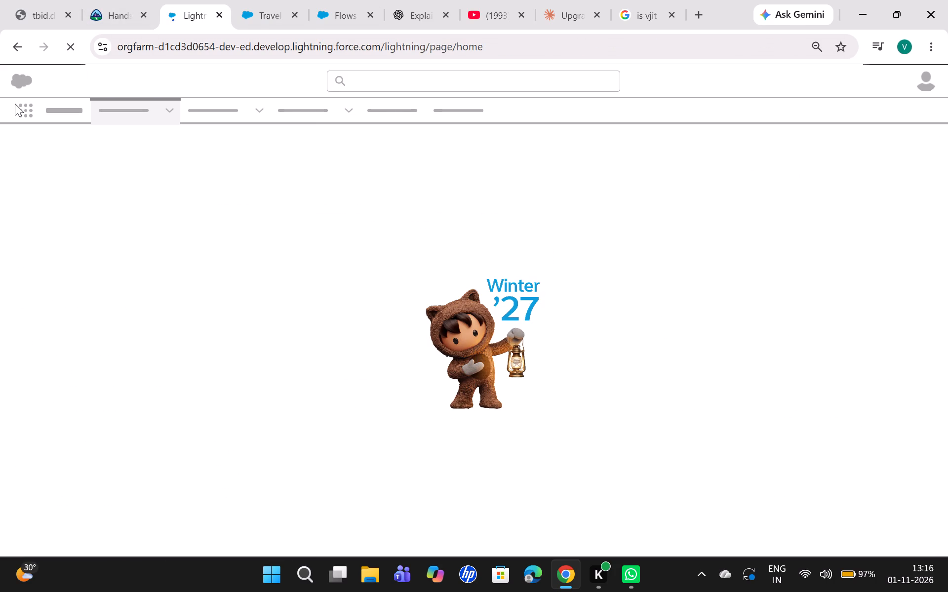
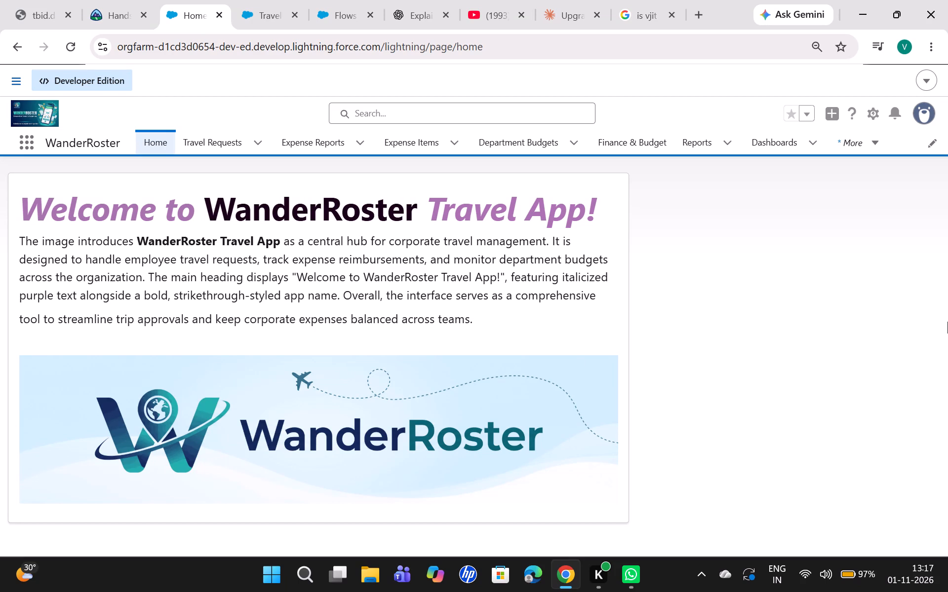
# Open the temporary Travel Employee user record from the WanderRoster navigation's overflow items and close it.
pyautogui.click(859, 133)
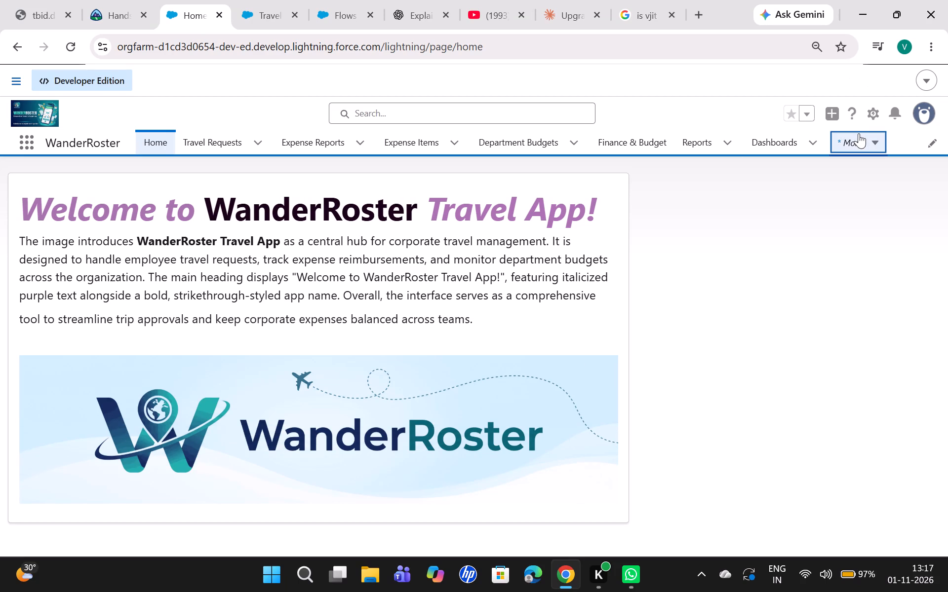
pyautogui.click(855, 167)
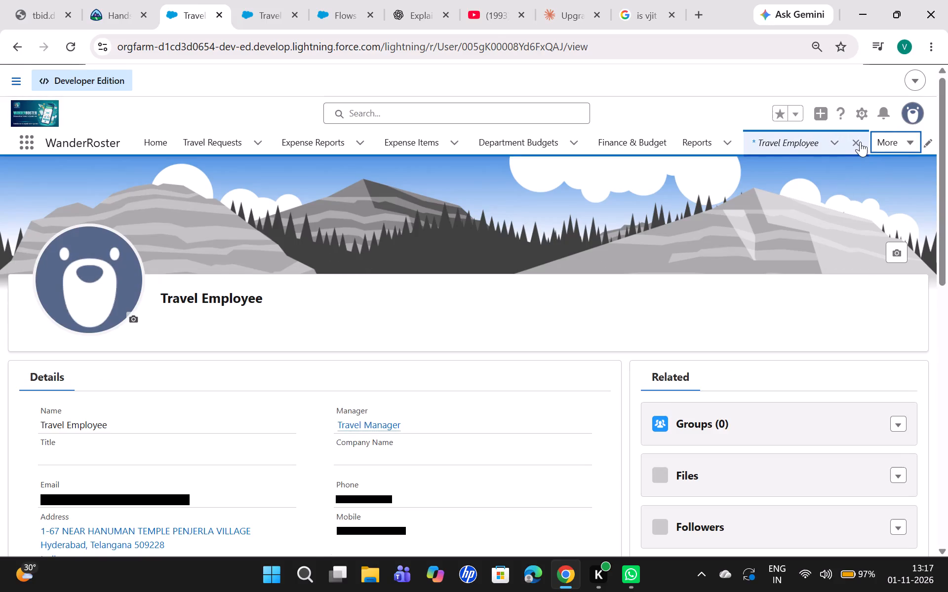
pyautogui.click(860, 142)
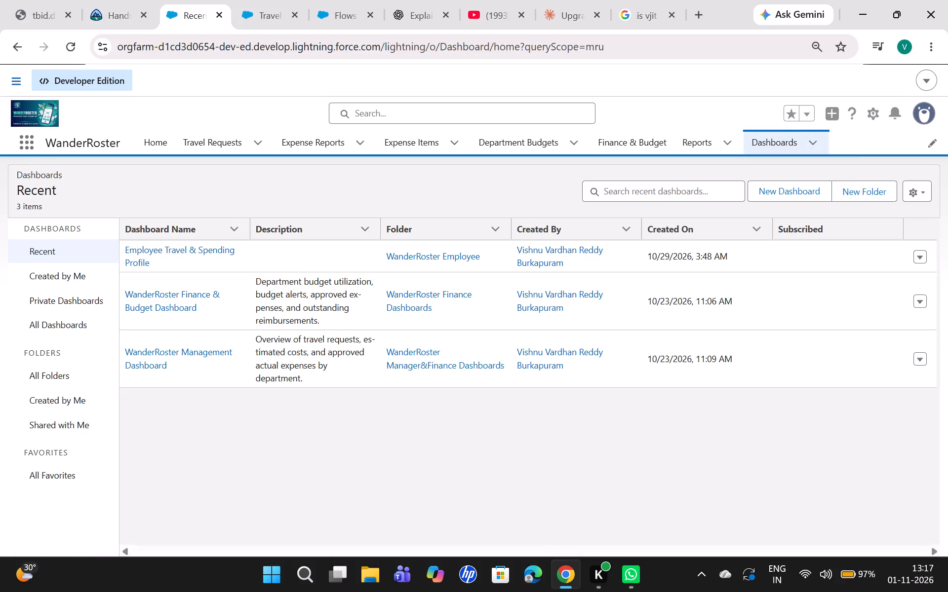
# Convert 1.00 INR to USD with the manual currency converter on the Finance & Budget page.
pyautogui.click(616, 143)
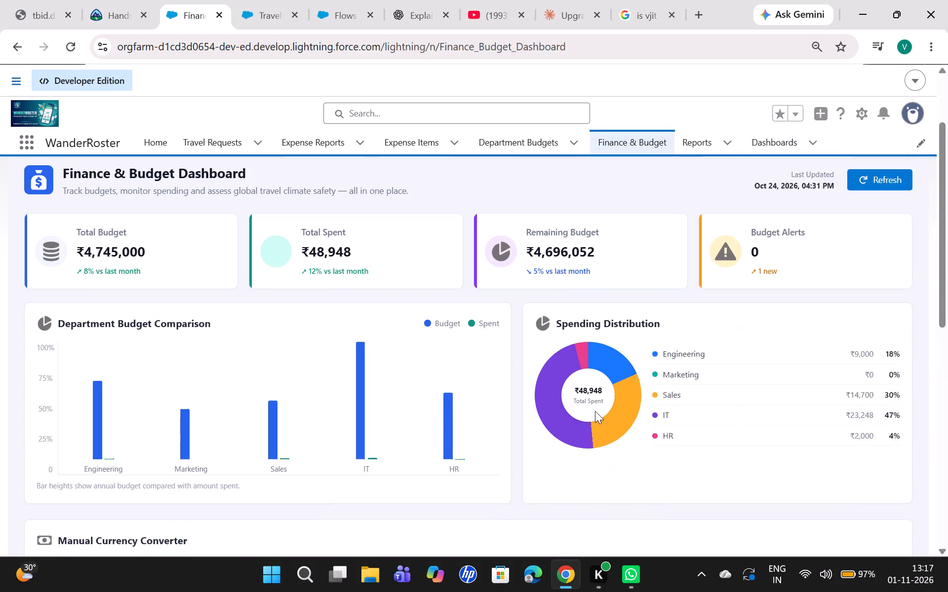
pyautogui.scroll(-5, 595, 411)
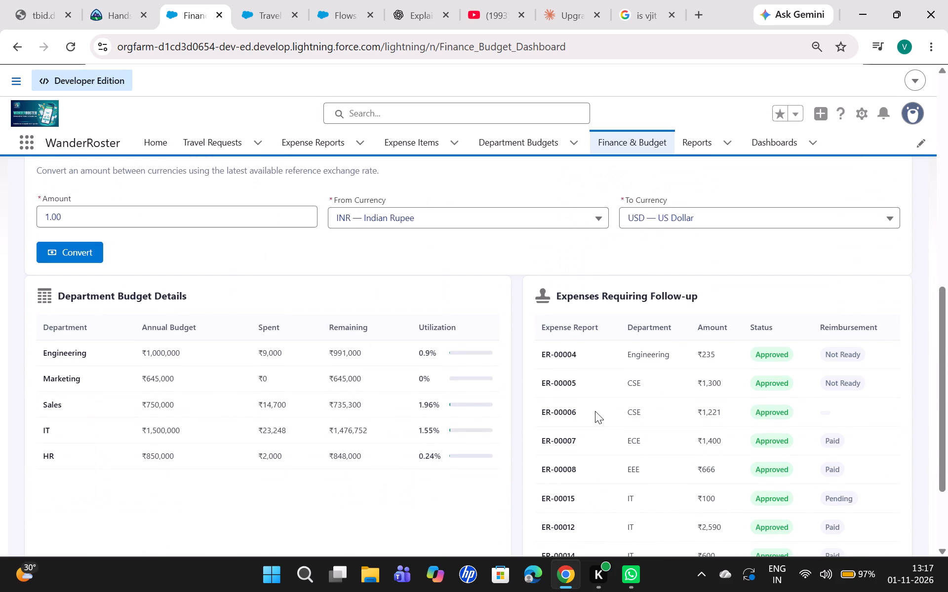
pyautogui.click(50, 245)
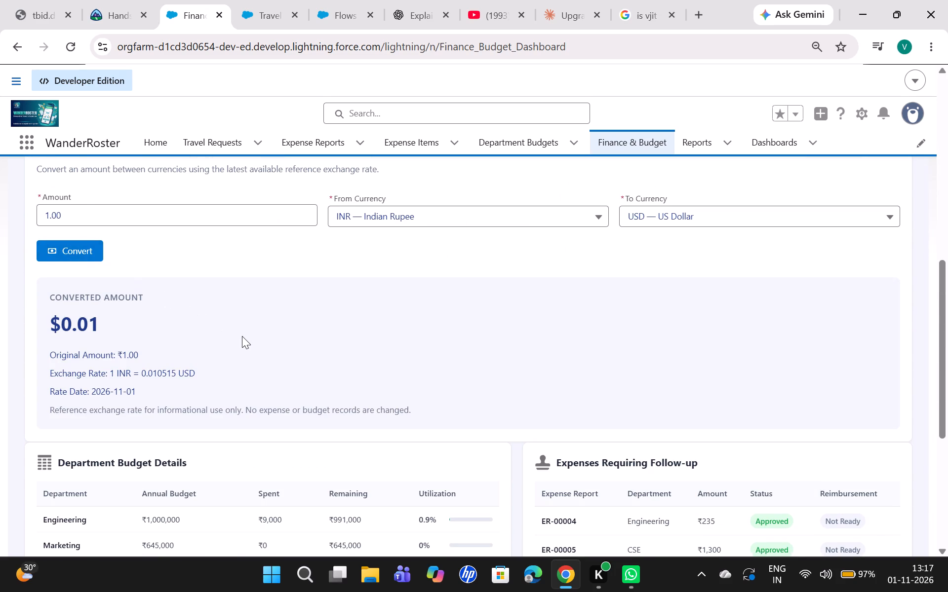
# Open the Department Budgets list to view all department budget records.
pyautogui.scroll(1, 242, 336)
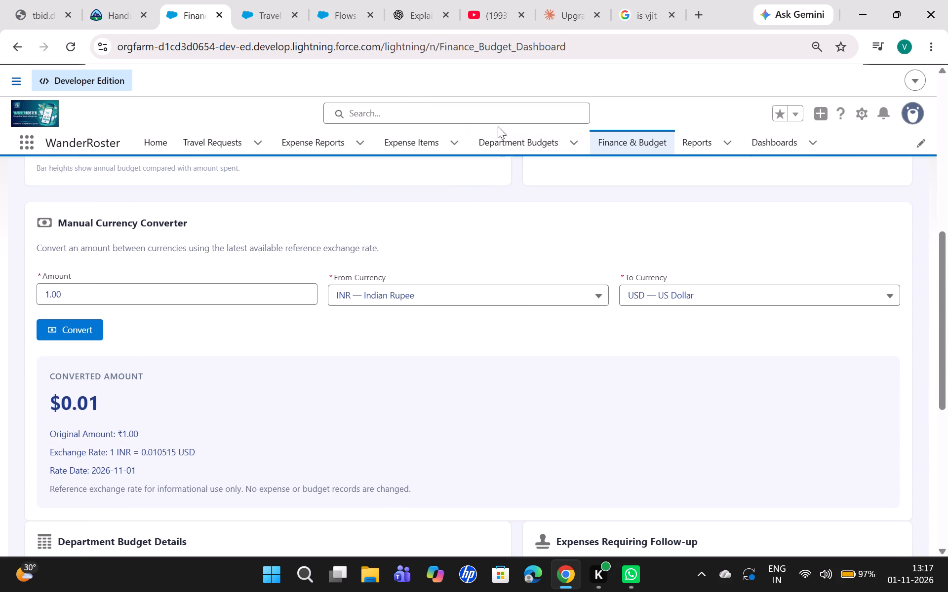
pyautogui.click(497, 134)
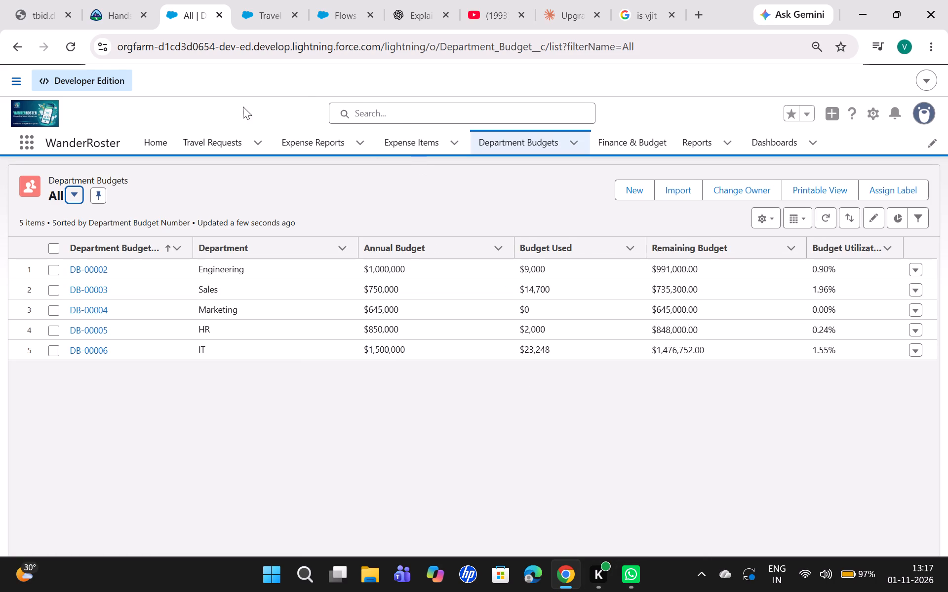
pyautogui.click(192, 138)
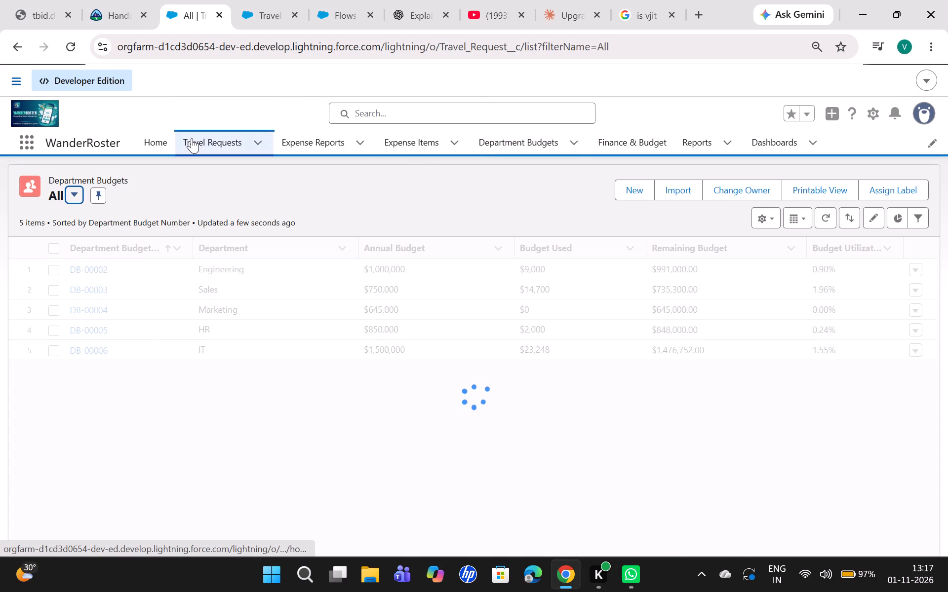
pyautogui.scroll(-2, 632, 506)
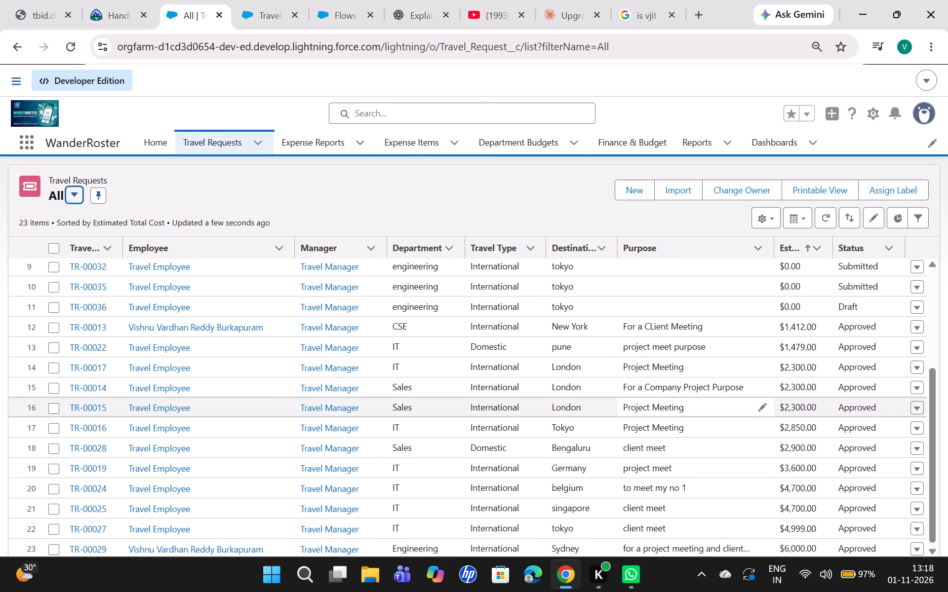